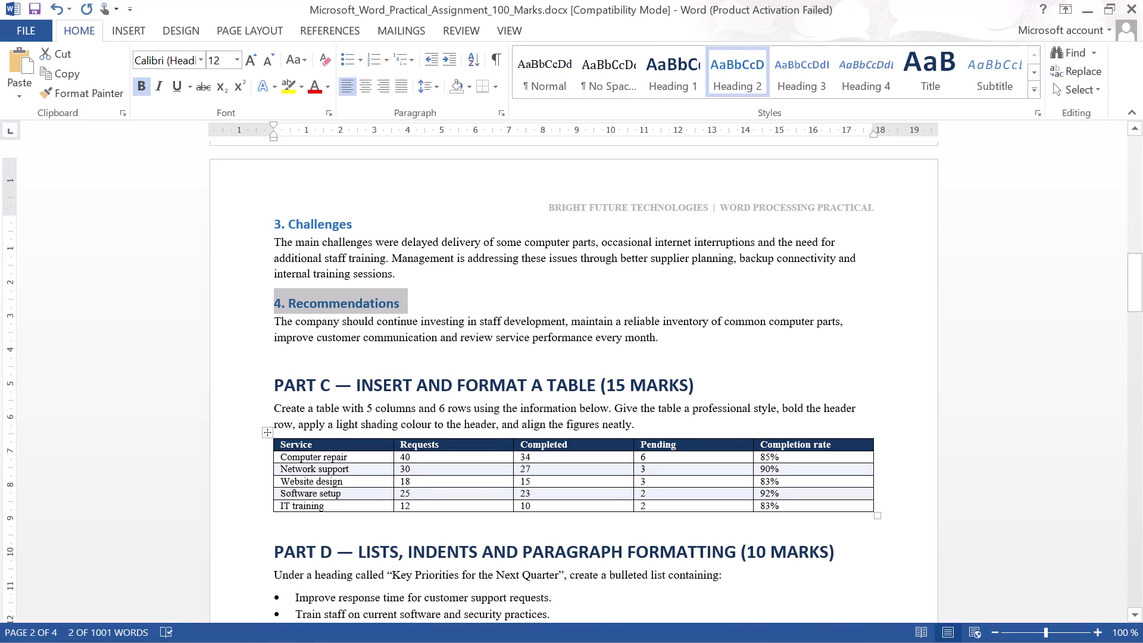
Review the assignment's Part C table instructions and compare its Recommendations section with the one in the company report.
scroll(457, 488, "down", 1)
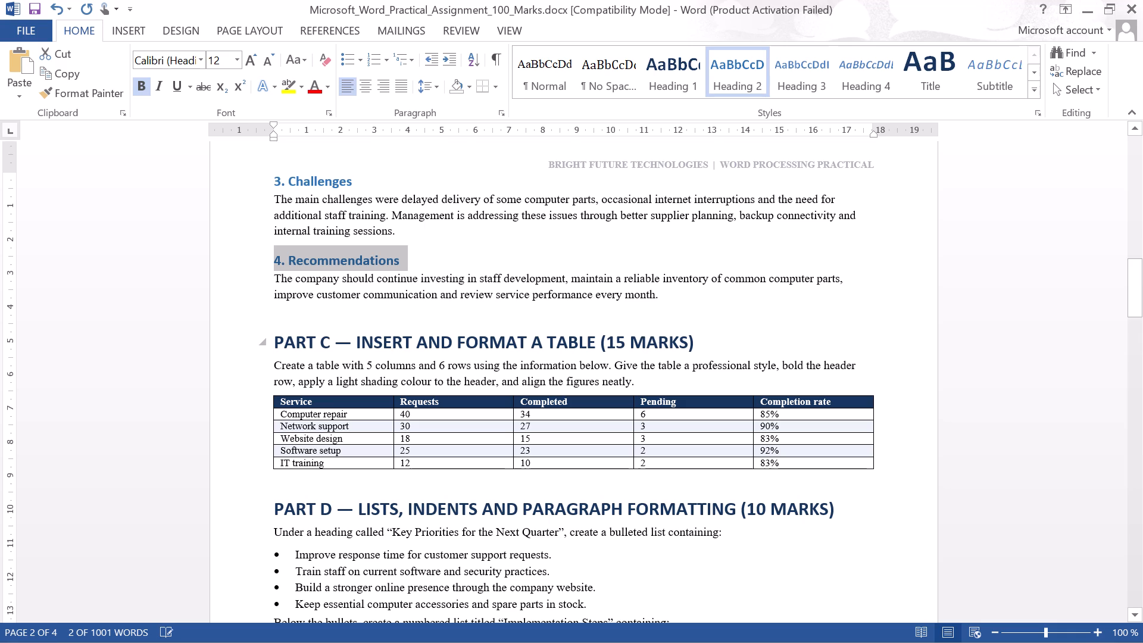
left_click(365, 282)
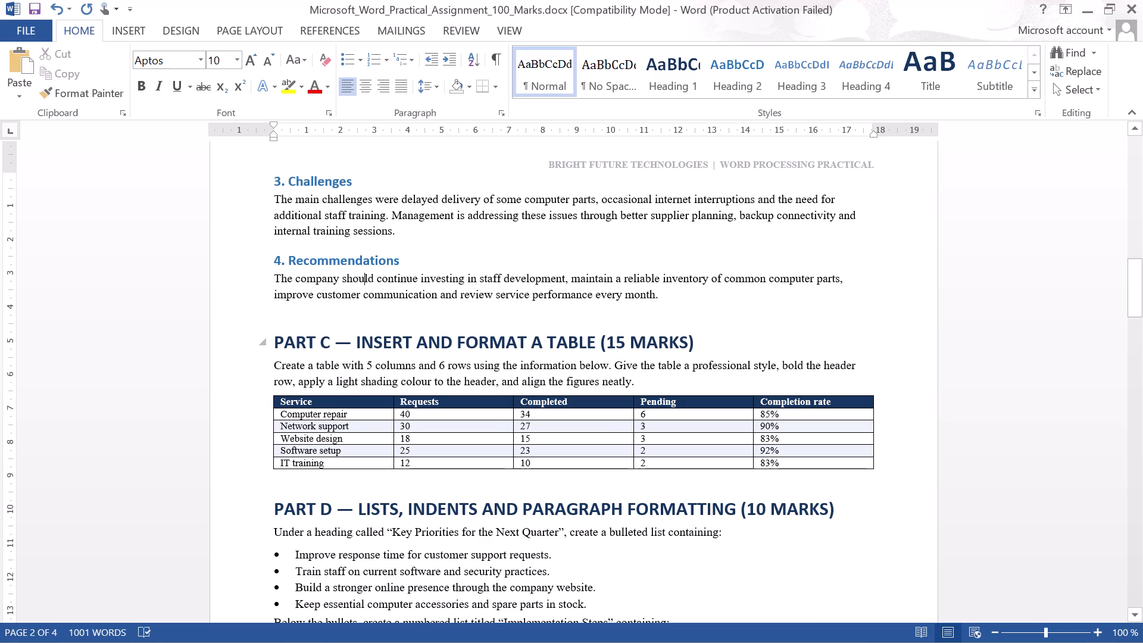
scroll(430, 317, "up", 1)
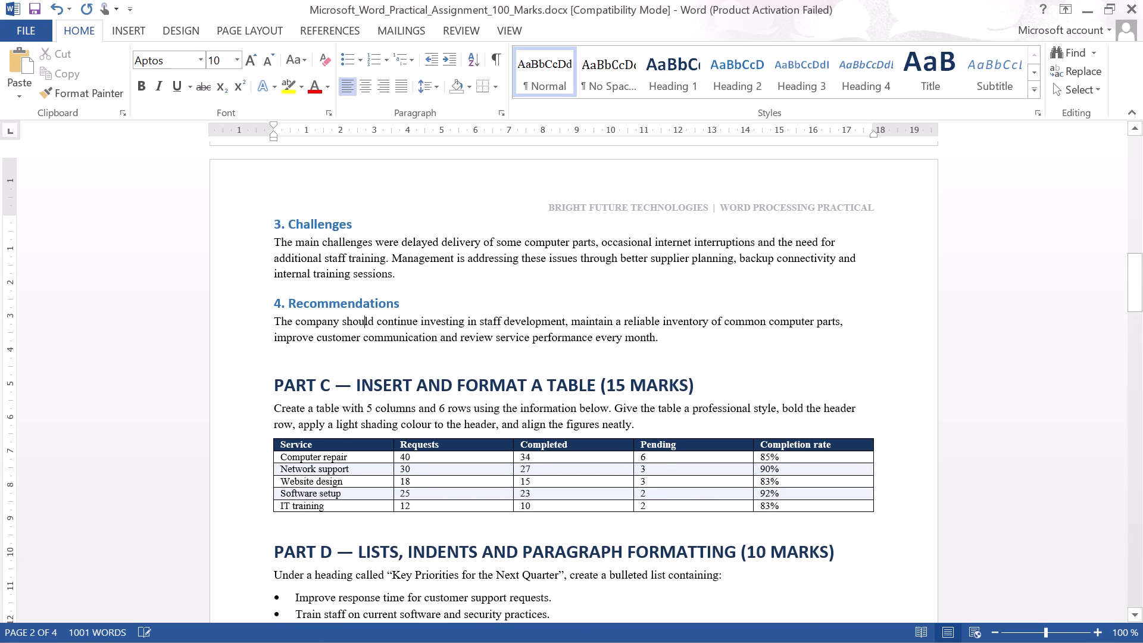
scroll(430, 317, "down", 1)
key("alt+Tab")
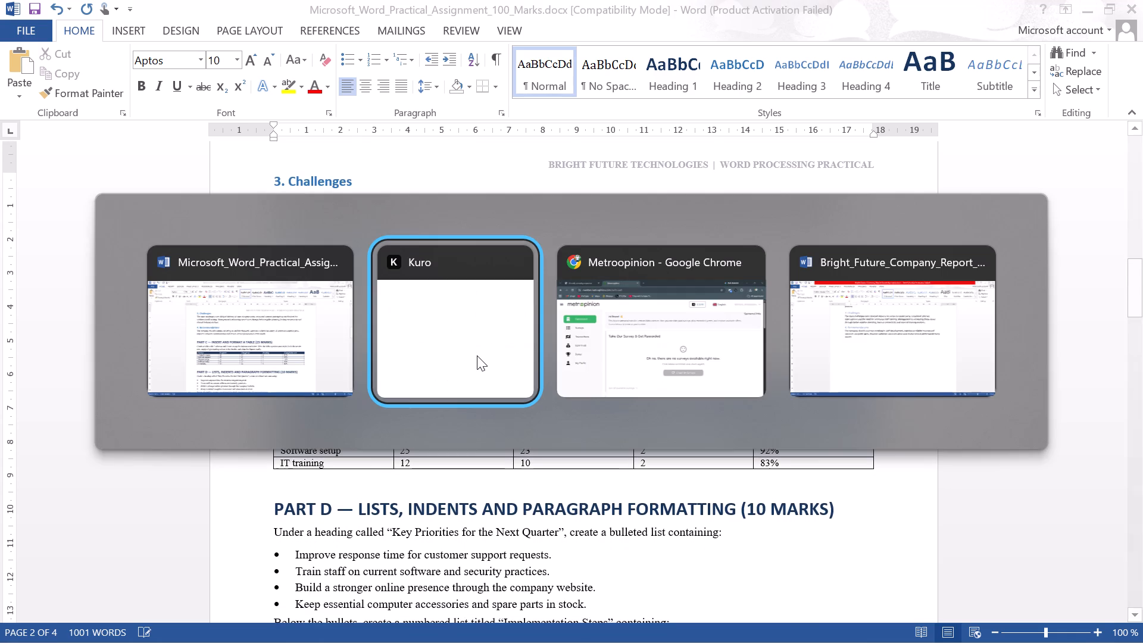
key("alt+Tab")
key("alt+Tab")
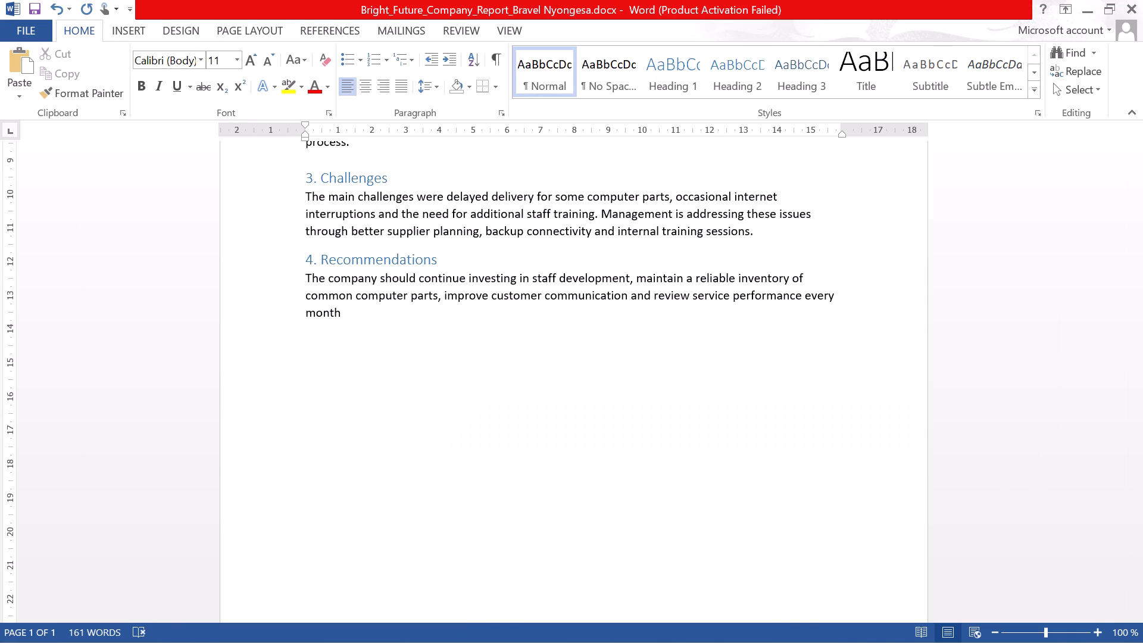
left_click(361, 326)
key("alt+Tab")
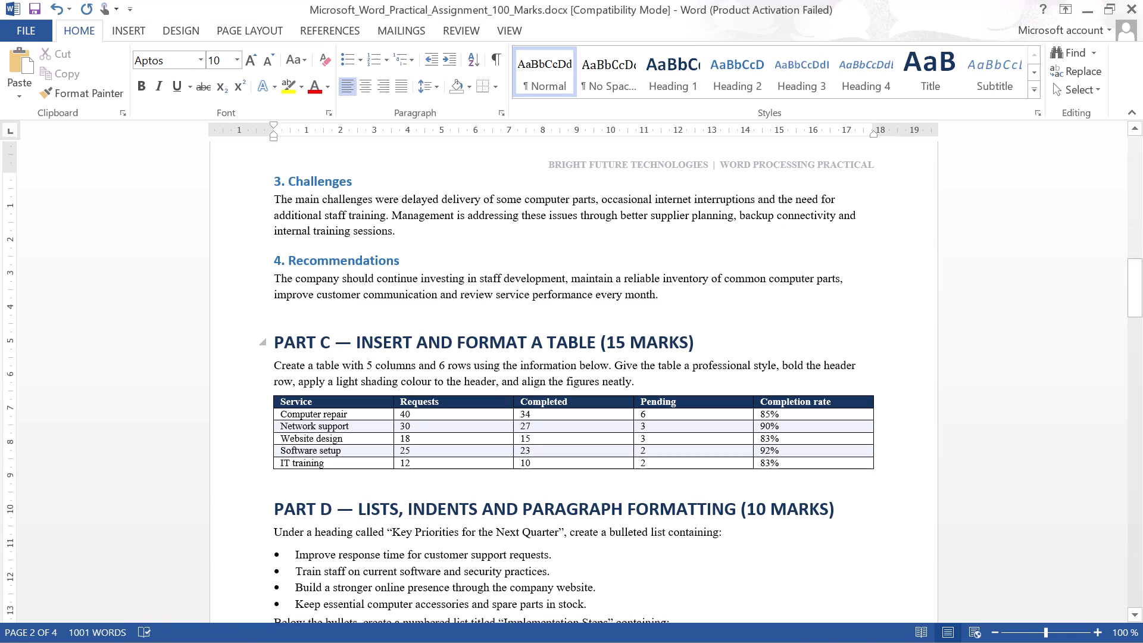
scroll(380, 357, "down", 1)
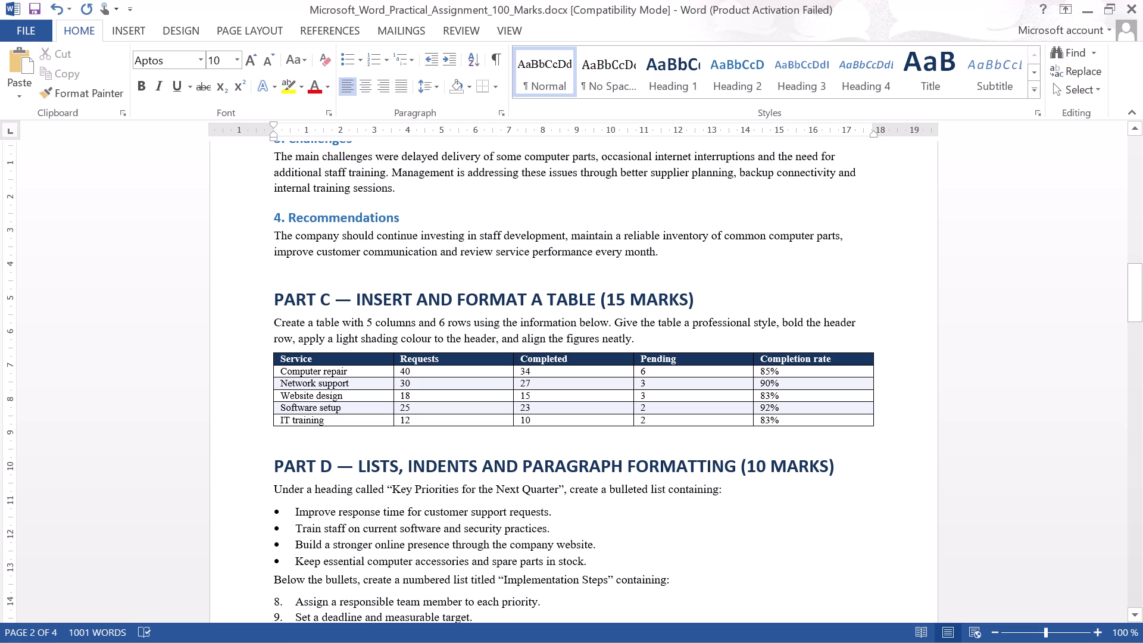
left_click(280, 320)
left_click(276, 320)
left_click_drag(276, 320, 532, 338)
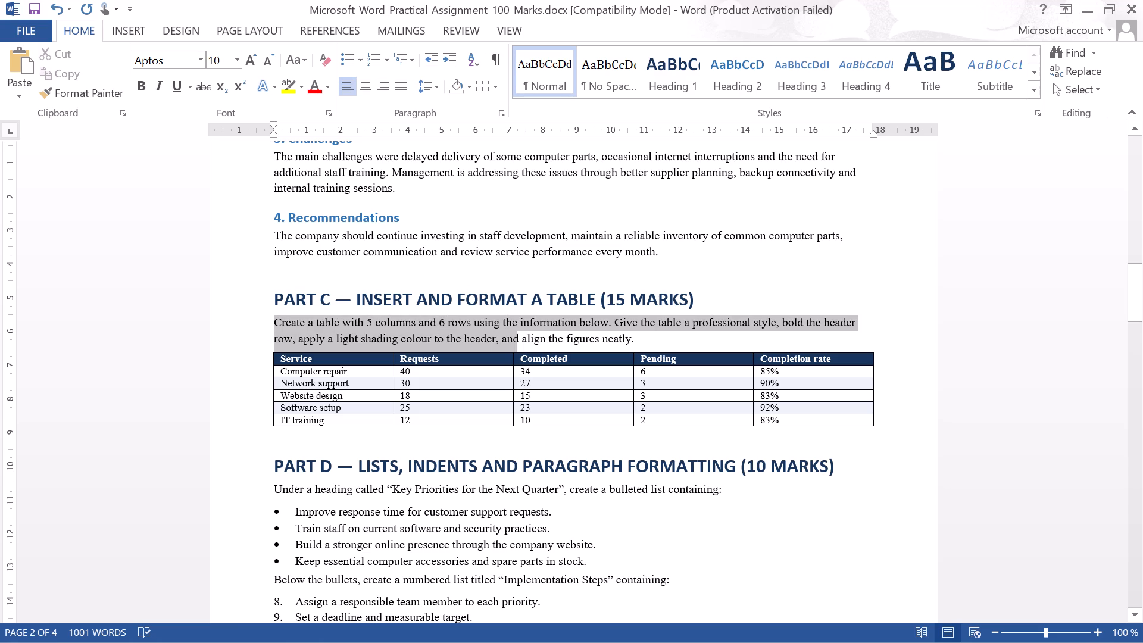
left_click_drag(532, 338, 636, 332)
In the company report, end the Recommendations paragraph with a full stop and add three line breaks below it.
key("alt+Tab")
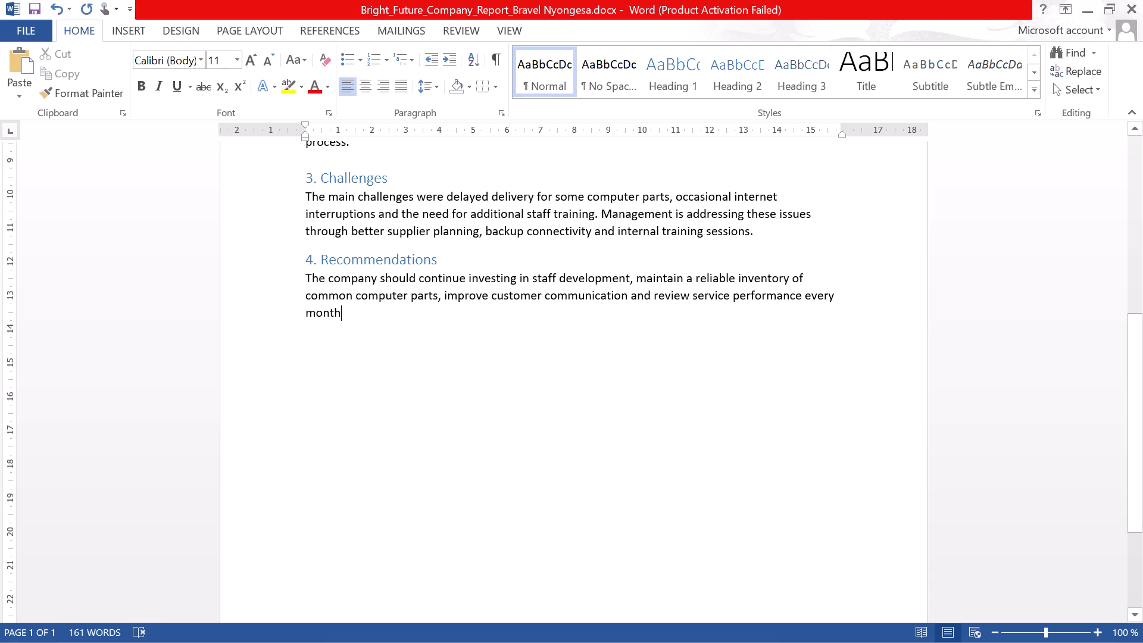
key("period")
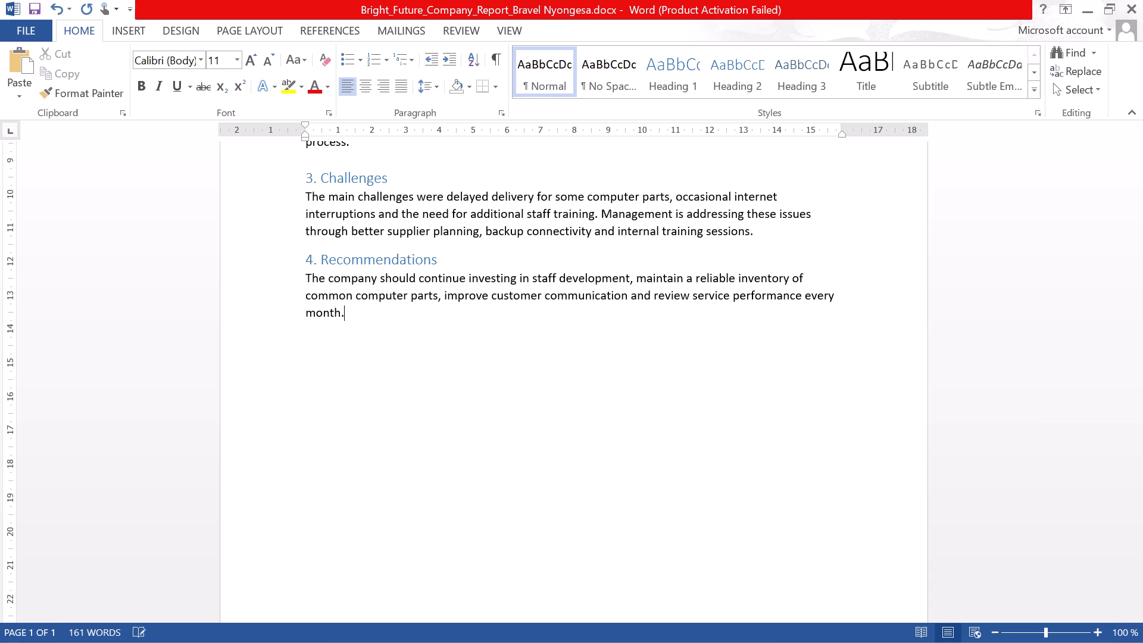
key("shift+Return")
key("shift+Return")
key("shift+Return")
Insert a table with 5 columns and 6 rows below the Recommendations paragraph and save the report.
left_click(138, 38)
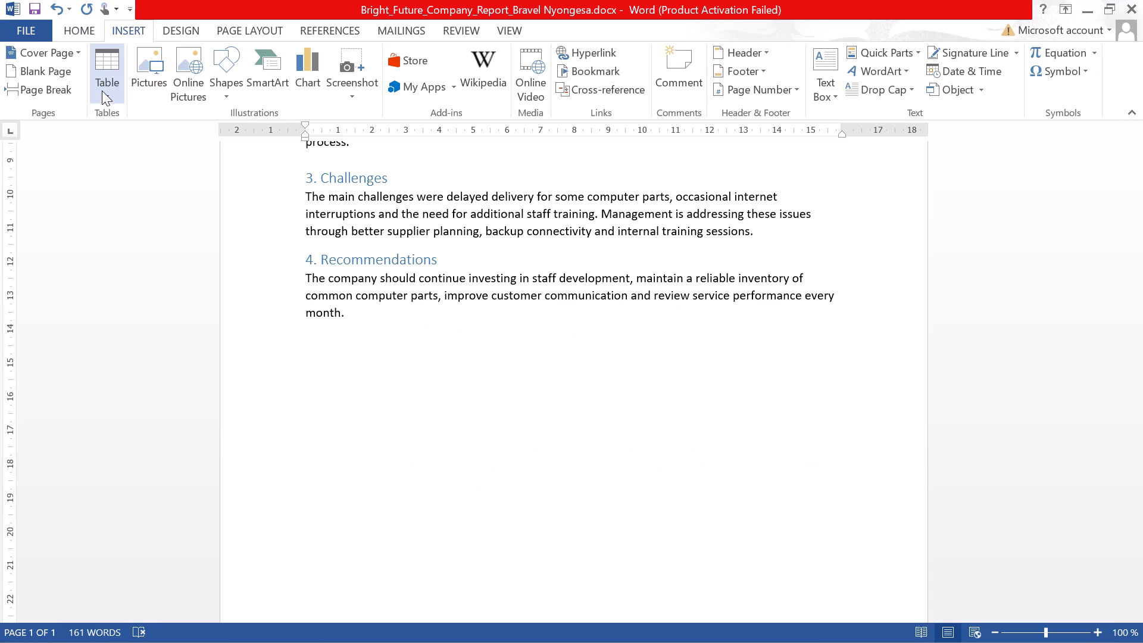
left_click(101, 97)
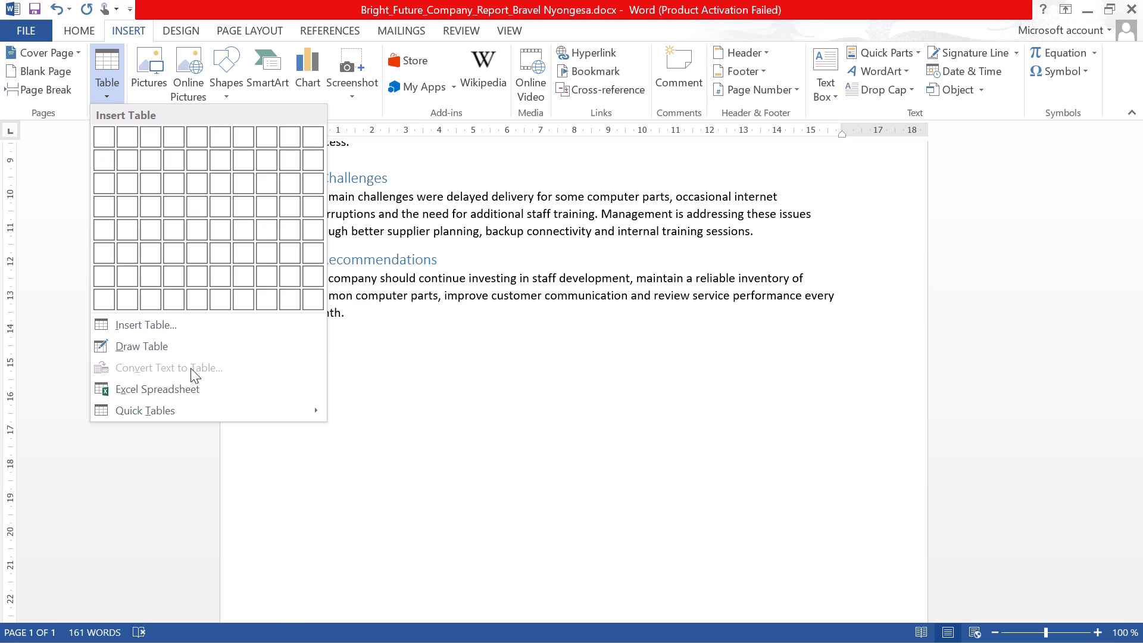
left_click(175, 329)
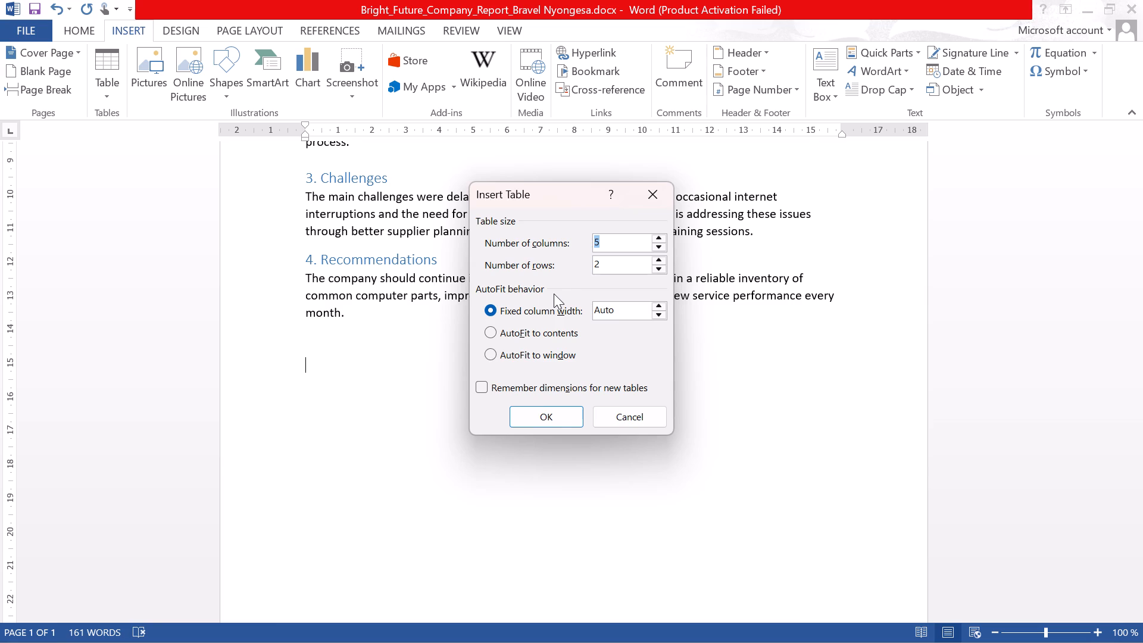
key("alt+Tab")
key("alt+Tab")
key("alt+Tab")
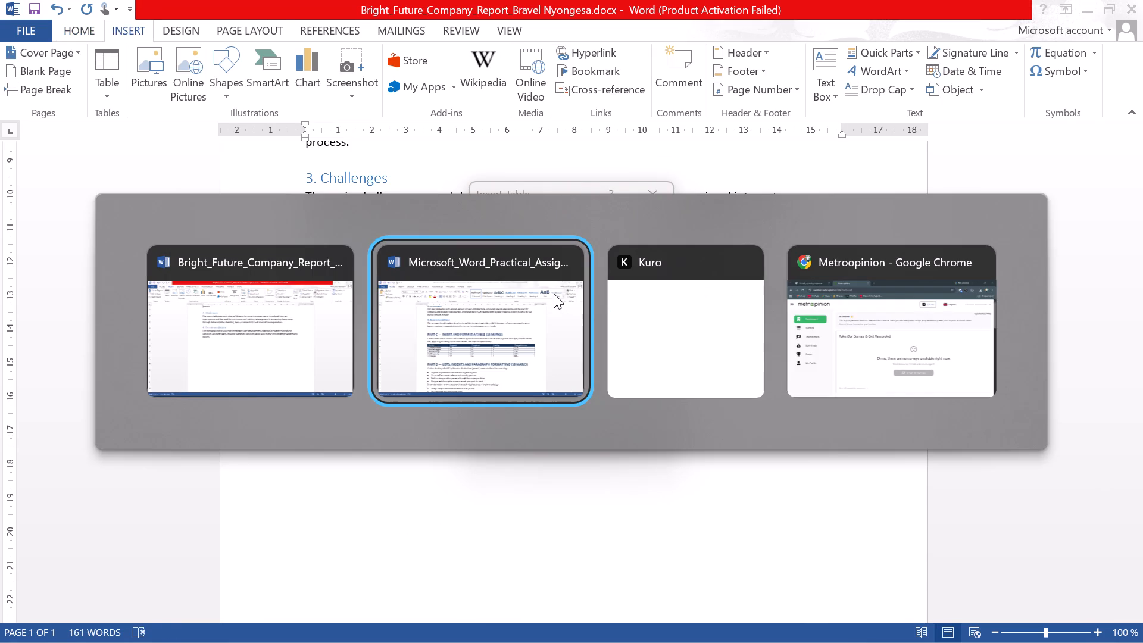
left_click(527, 329, "alt")
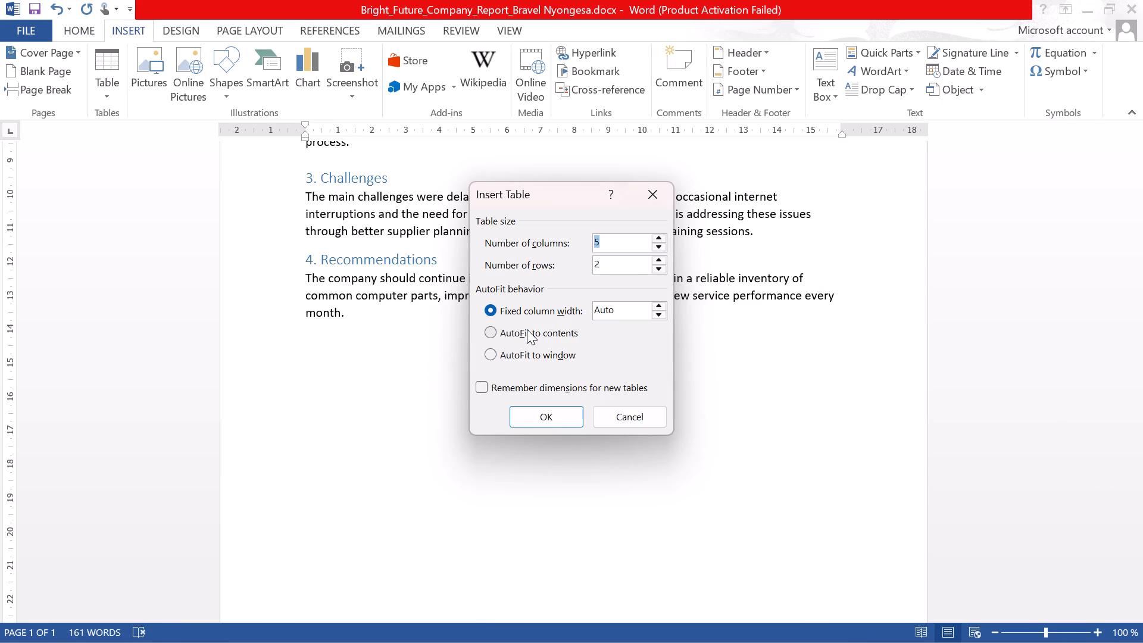
key("alt+Tab")
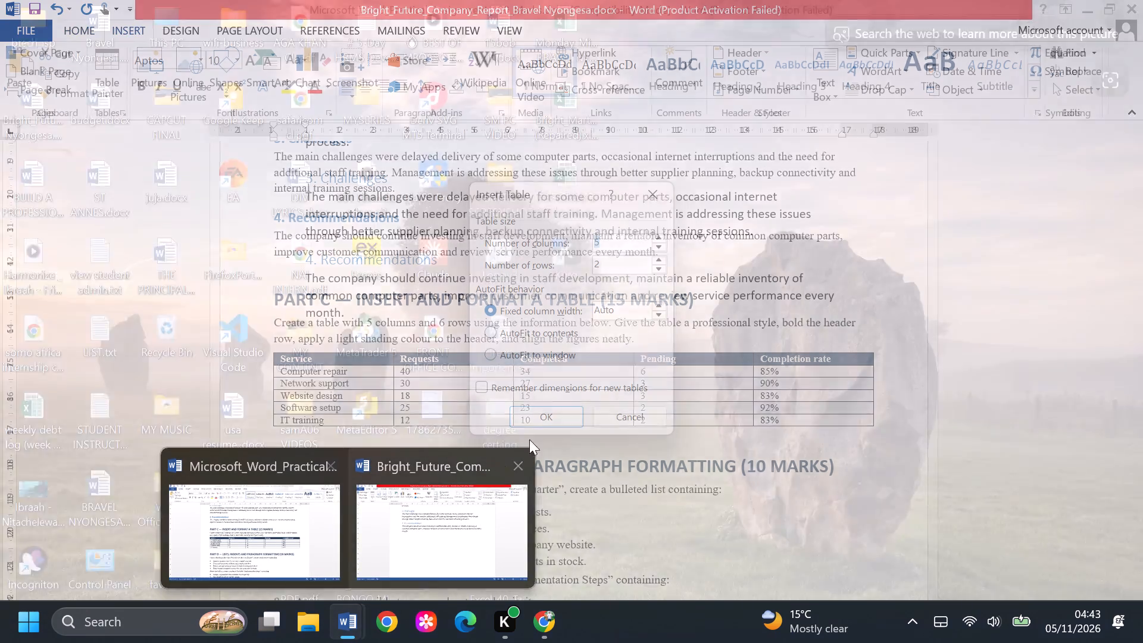
left_click(610, 270)
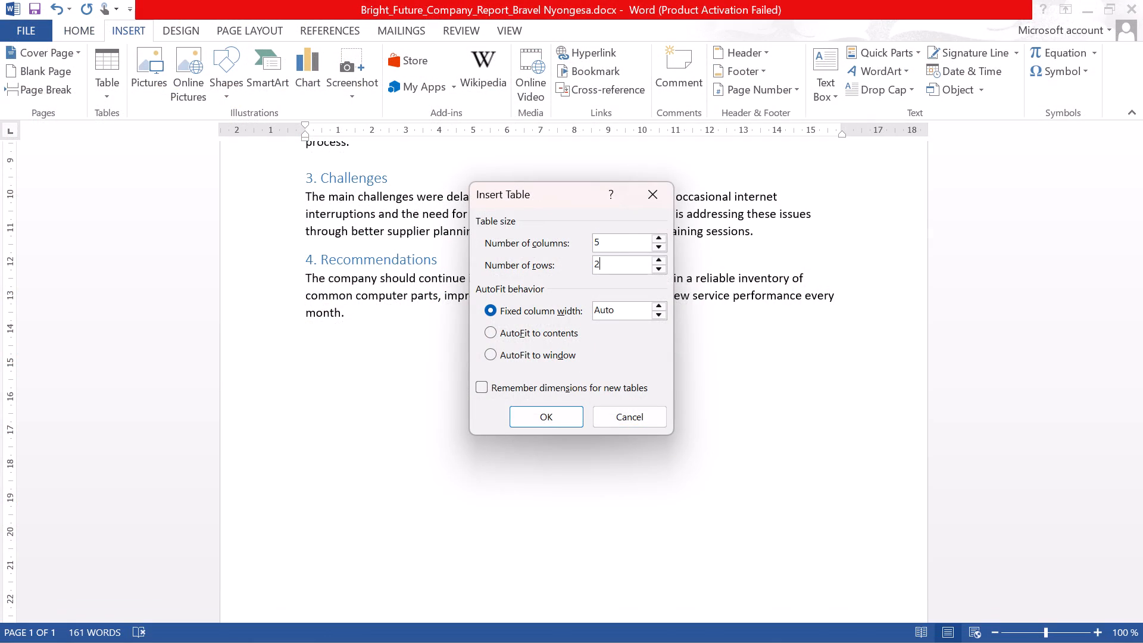
double_click(610, 270)
left_click_drag(606, 263, 592, 265)
left_click_drag(592, 265, 590, 266)
key("6")
key("Return")
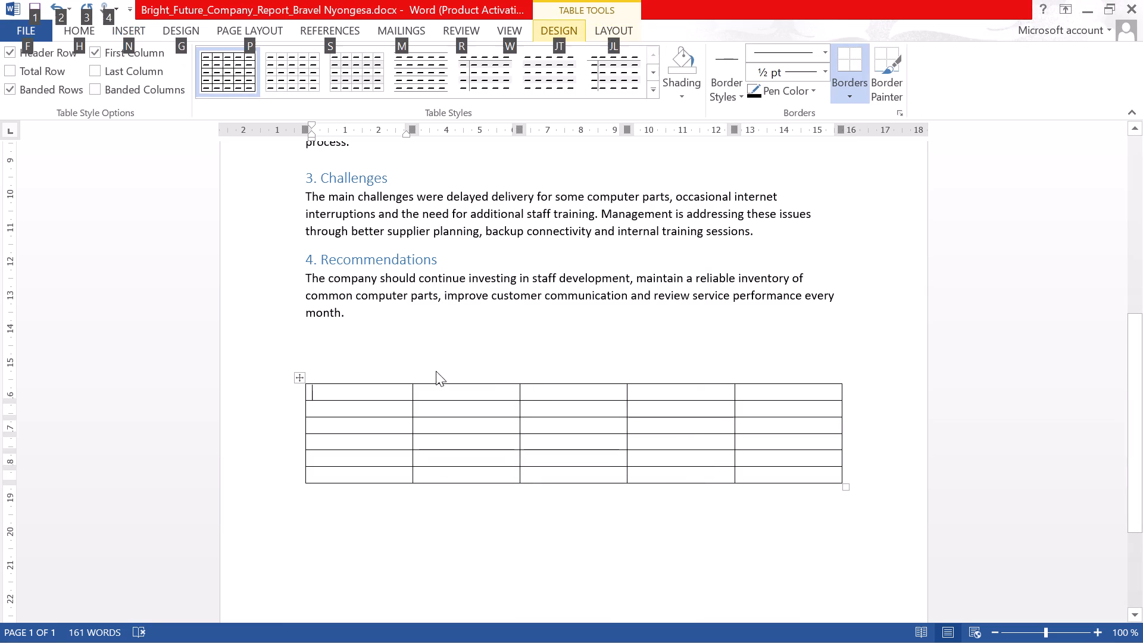
key("ctrl+s")
Following the assignment's sample table, enter Service, Requests and Completed as the first three column headings of the report's table.
key("alt+Tab")
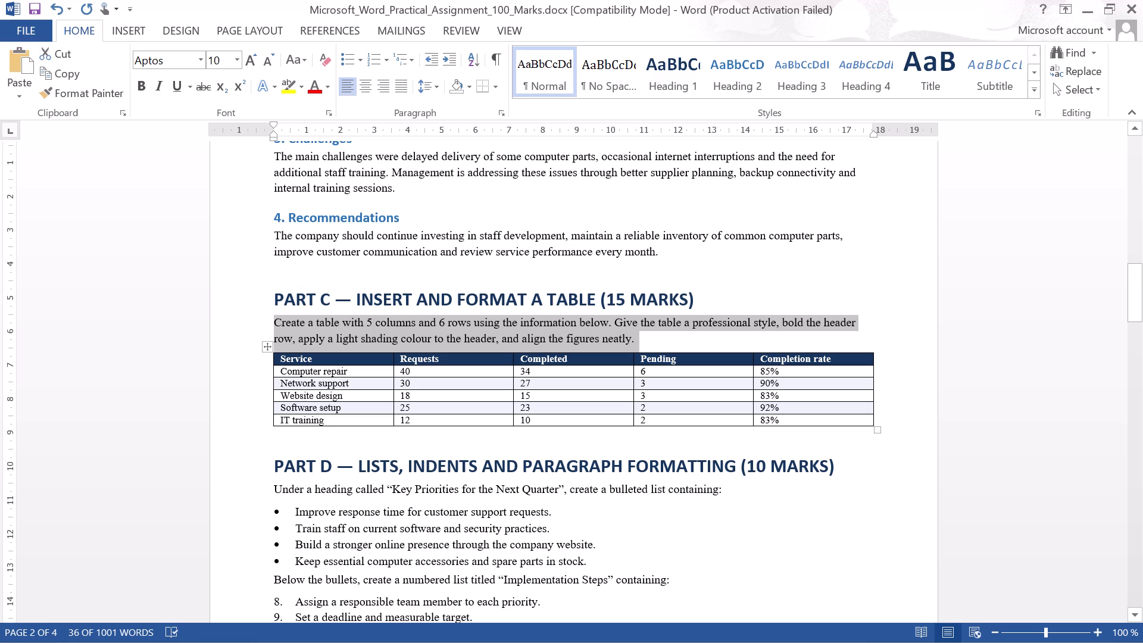
left_click(274, 356)
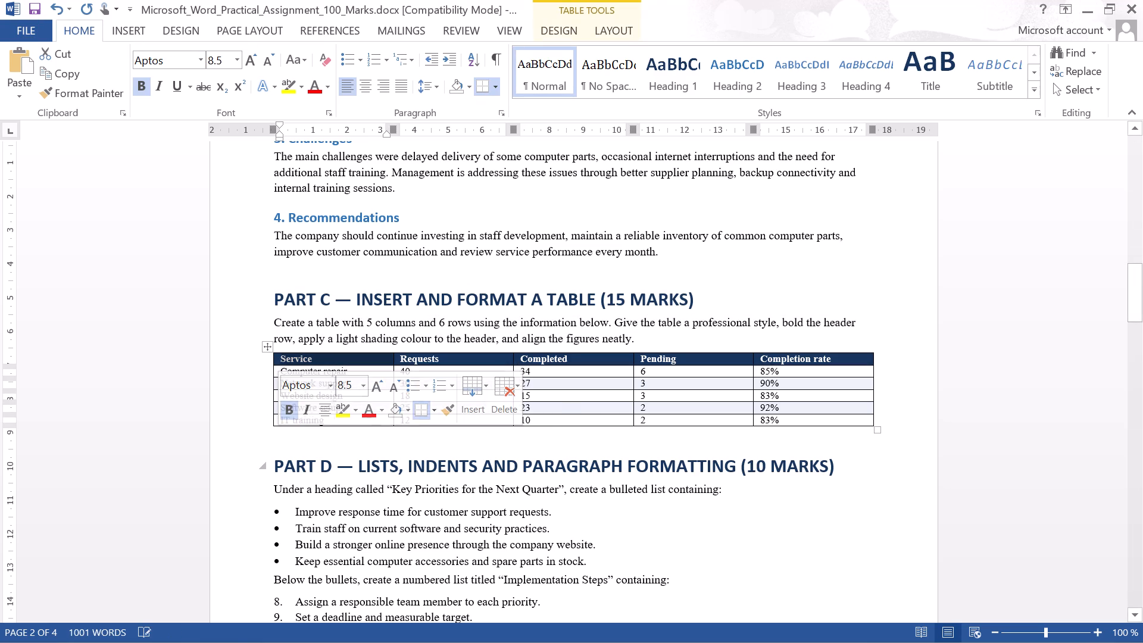
left_click(368, 461)
key("alt+Tab")
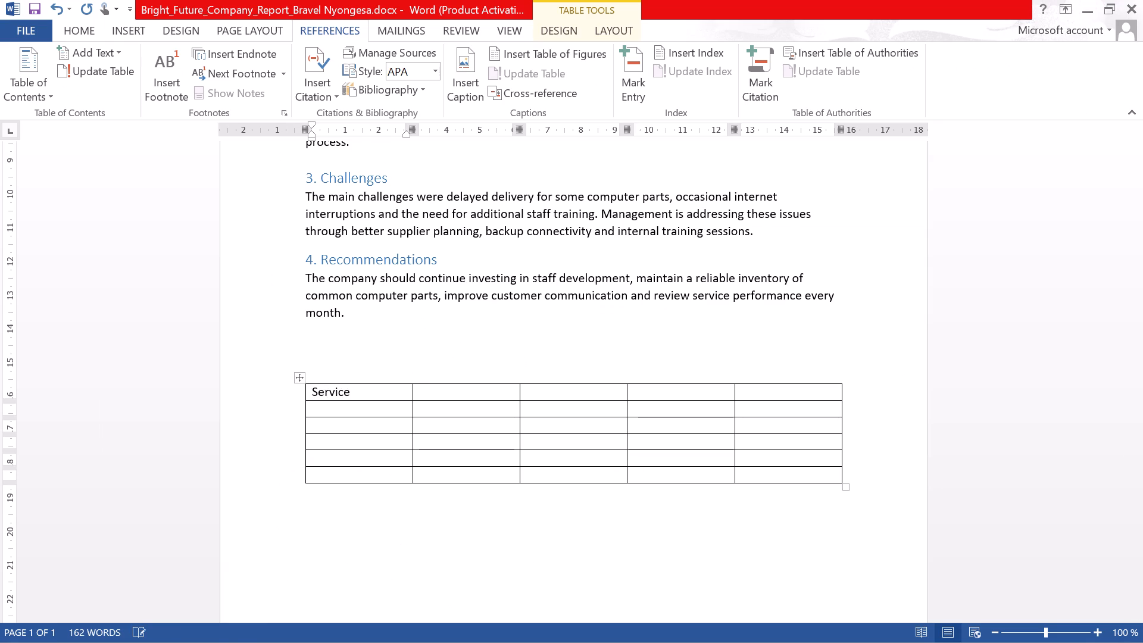
key("Tab")
key("r")
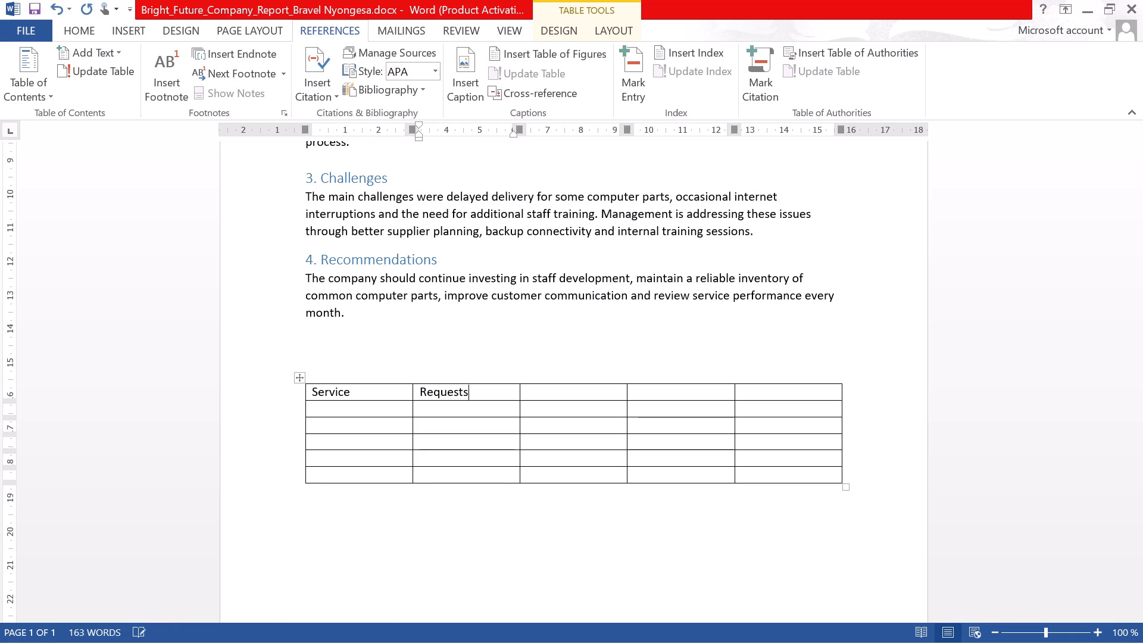
key("alt+Tab")
key("alt+Tab")
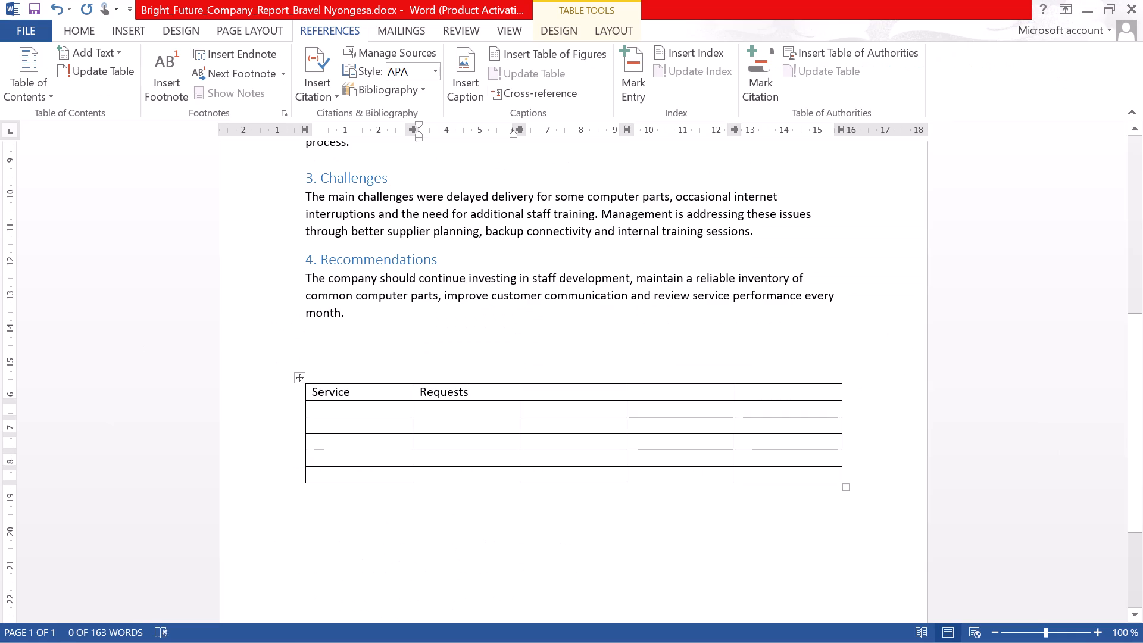
key("Tab")
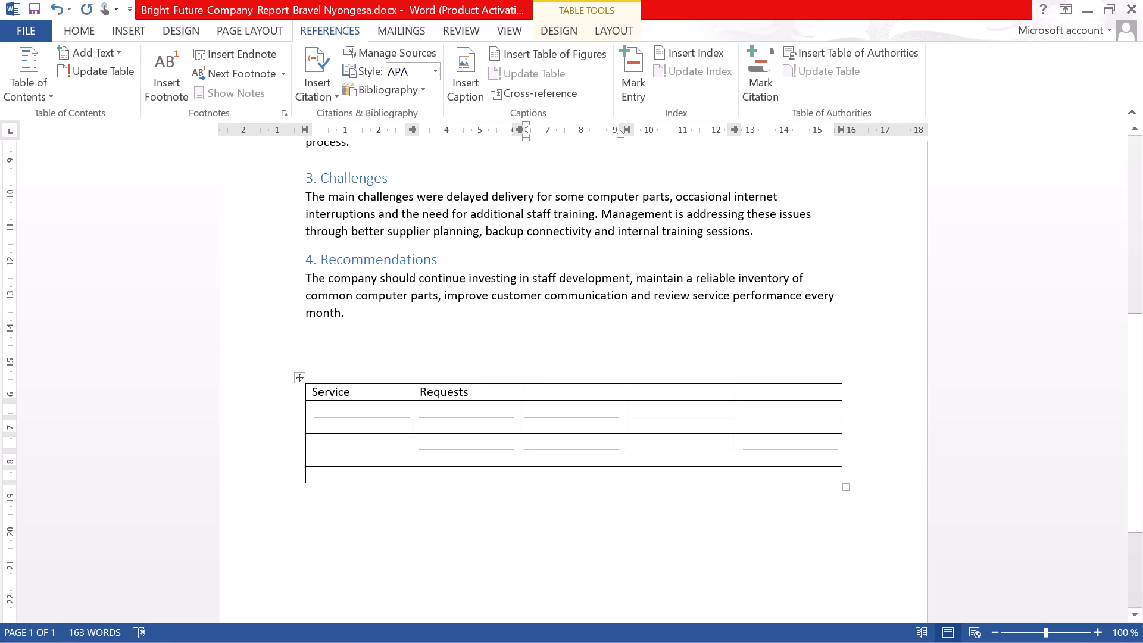
type("ompleted")
Enter Pending and Completion Rate as the last two column headings of the report's table, checking against the assignment's sample table.
key("Tab")
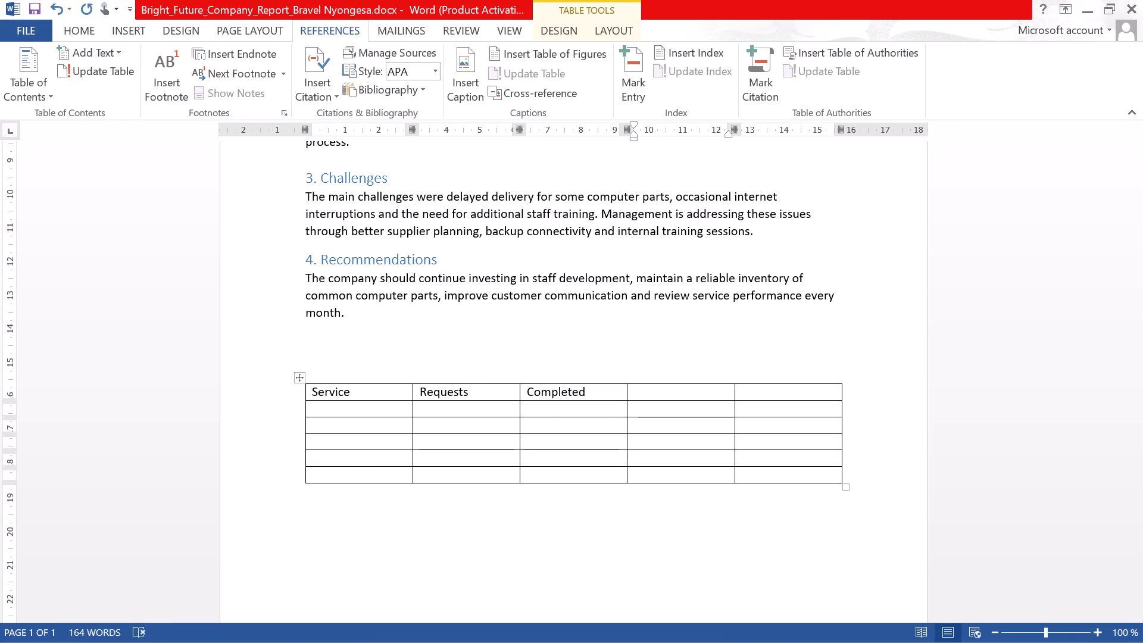
type("endinfg")
key("alt+Tab")
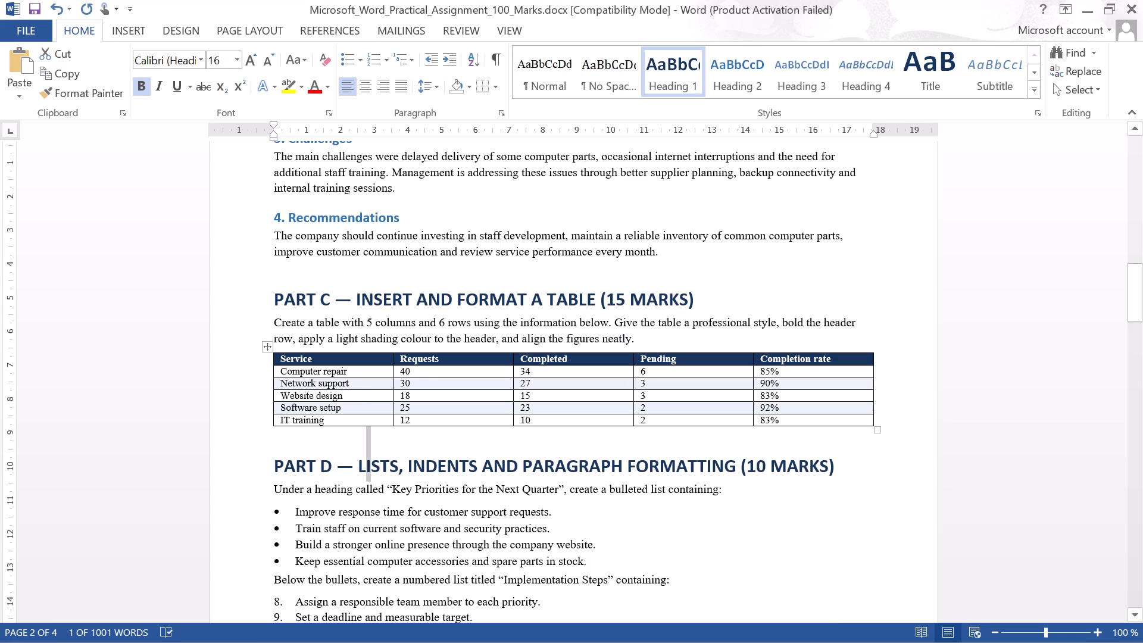
key("alt+Tab")
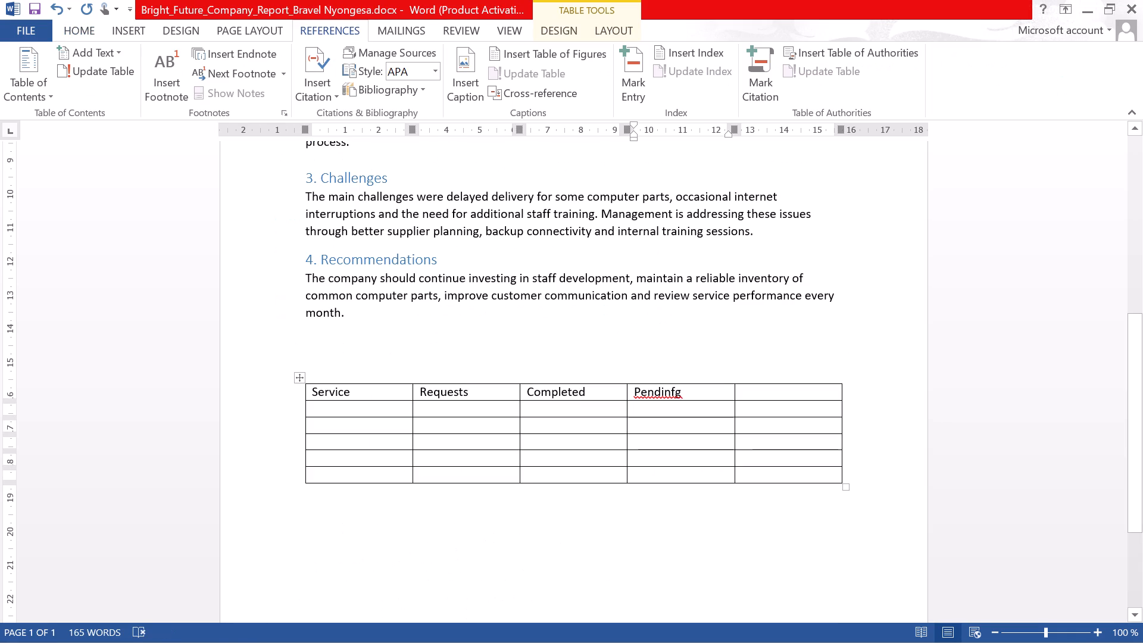
key("Left")
key("BackSpace")
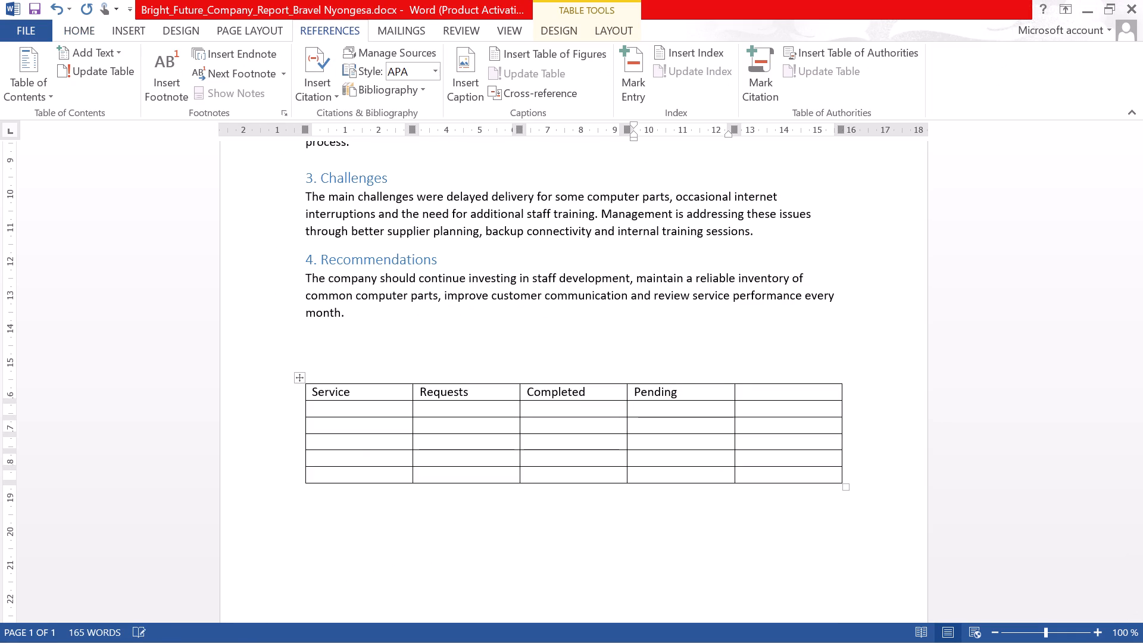
key("Tab")
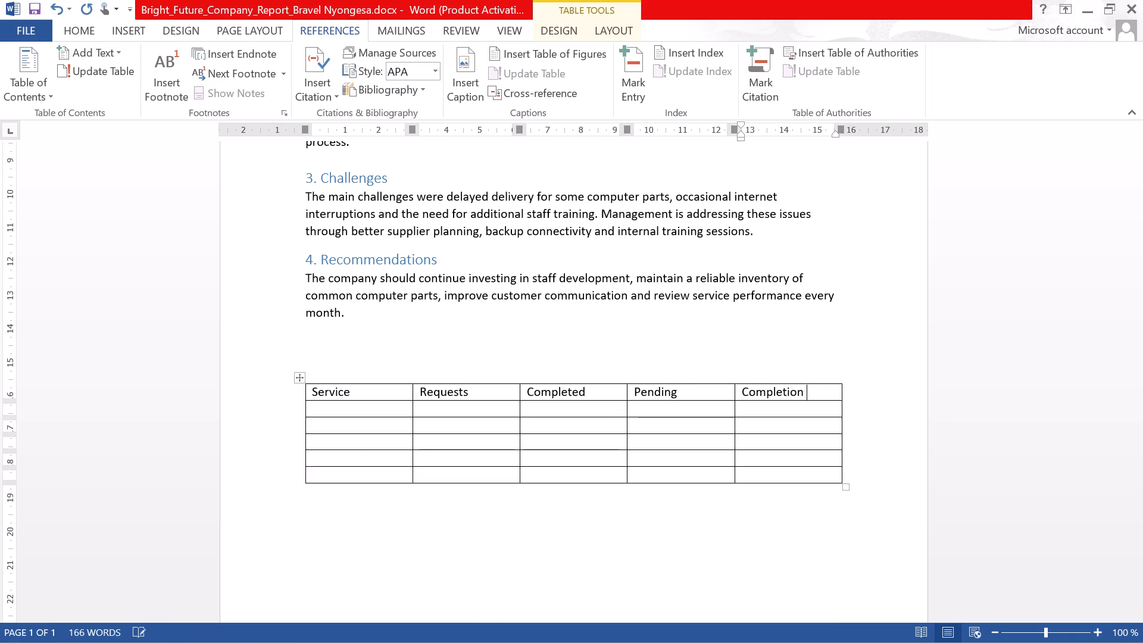
type("tae")
key("Left")
key("Left")
key("BackSpace")
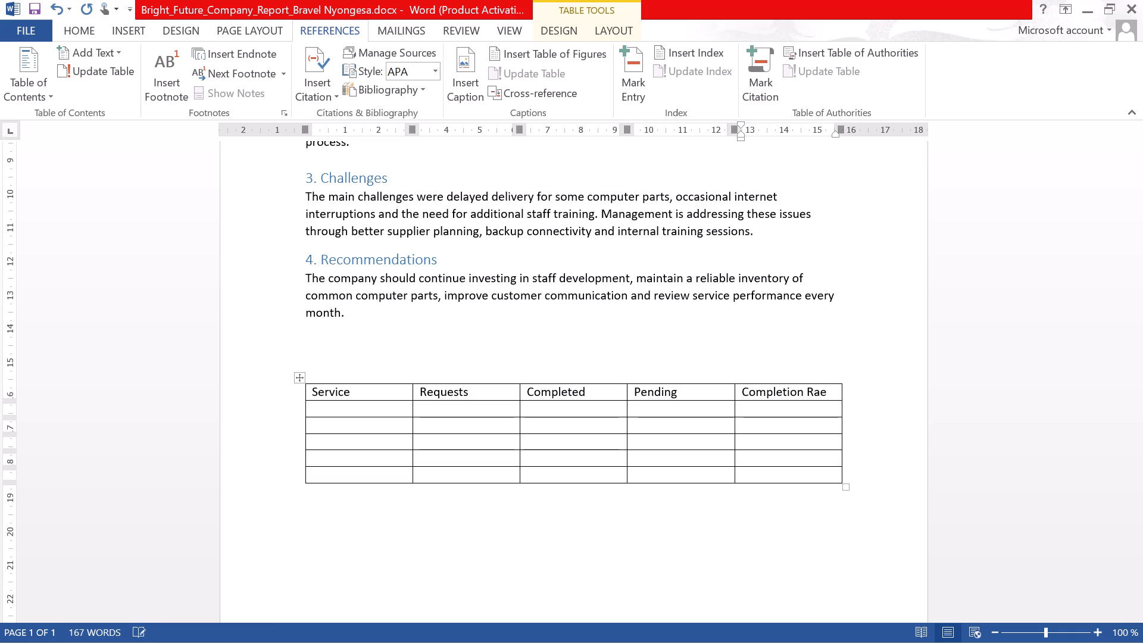
key("Right")
key("t")
Following the assignment's sample table, enter Computer Repair and Network Support as the first two entries in the Service column.
key("alt+Tab")
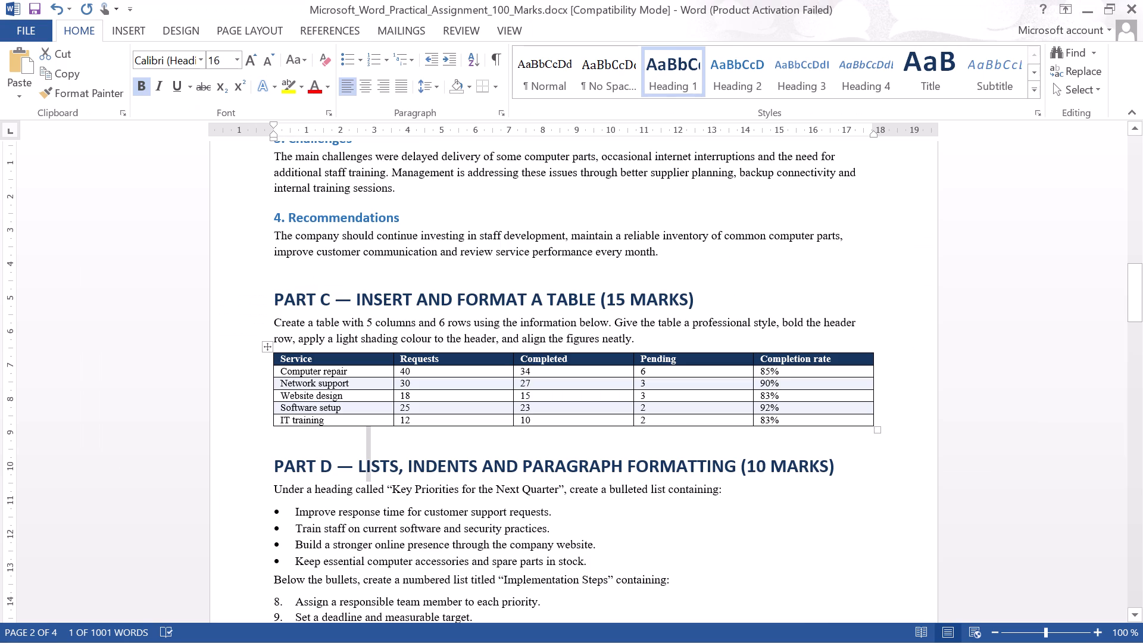
key("alt+Tab")
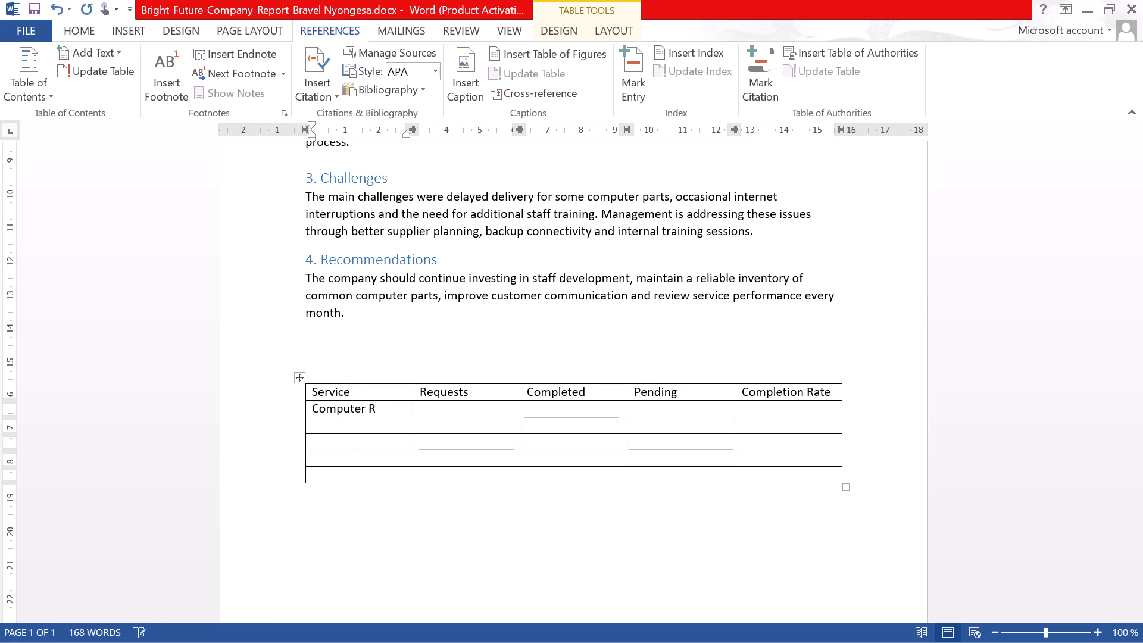
key("BackSpace")
type("pair")
key("Tab")
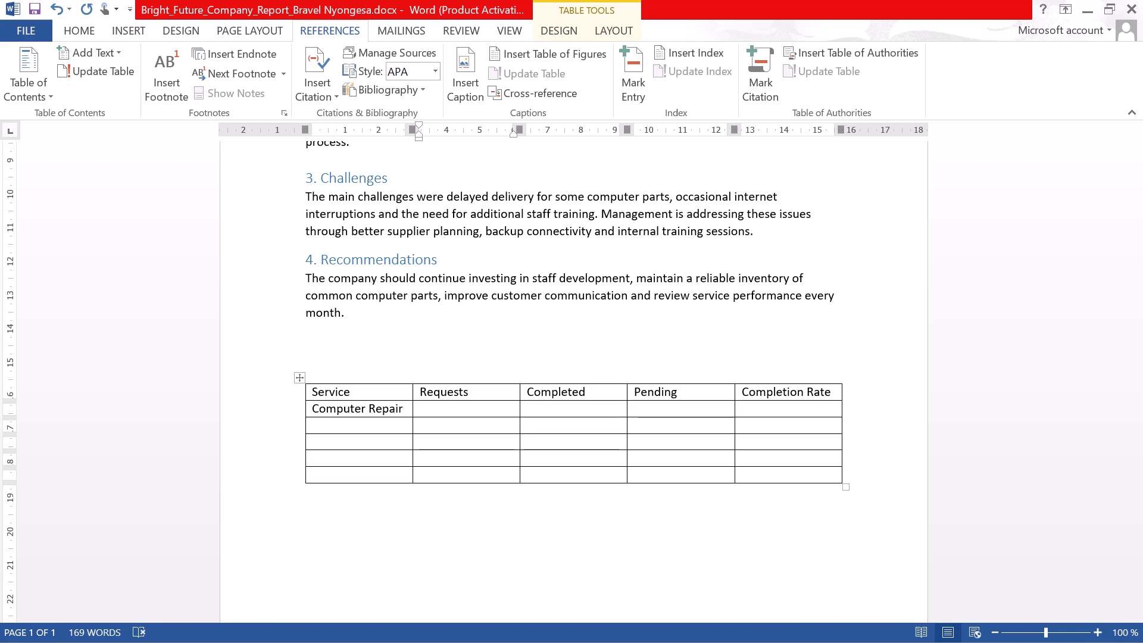
key("alt+Tab")
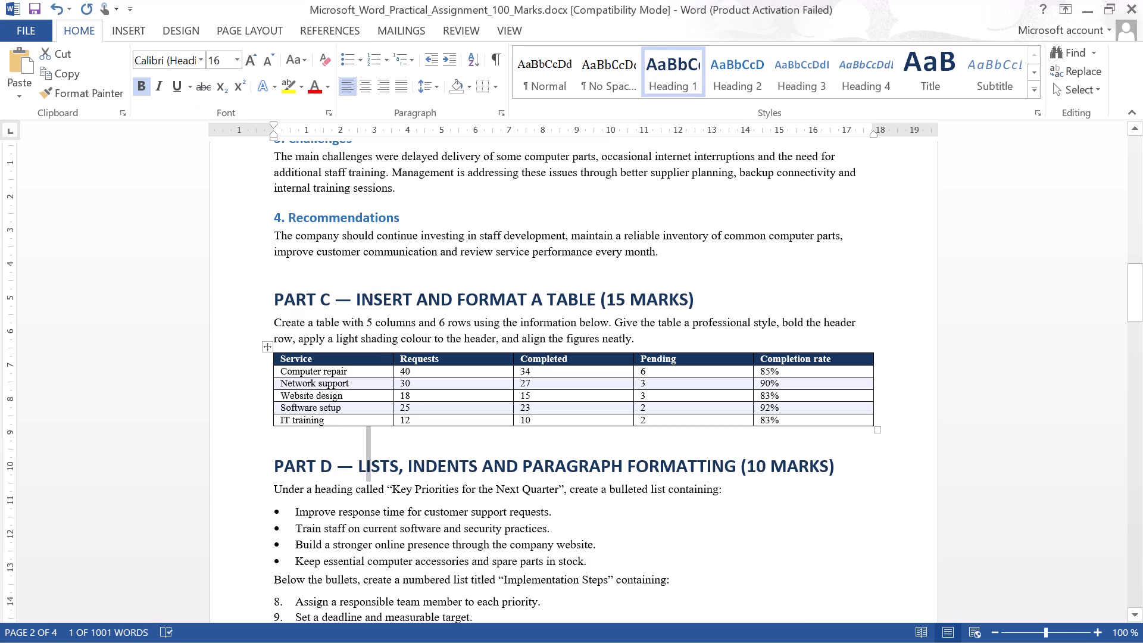
key("alt+Tab")
type("ew")
type("ork")
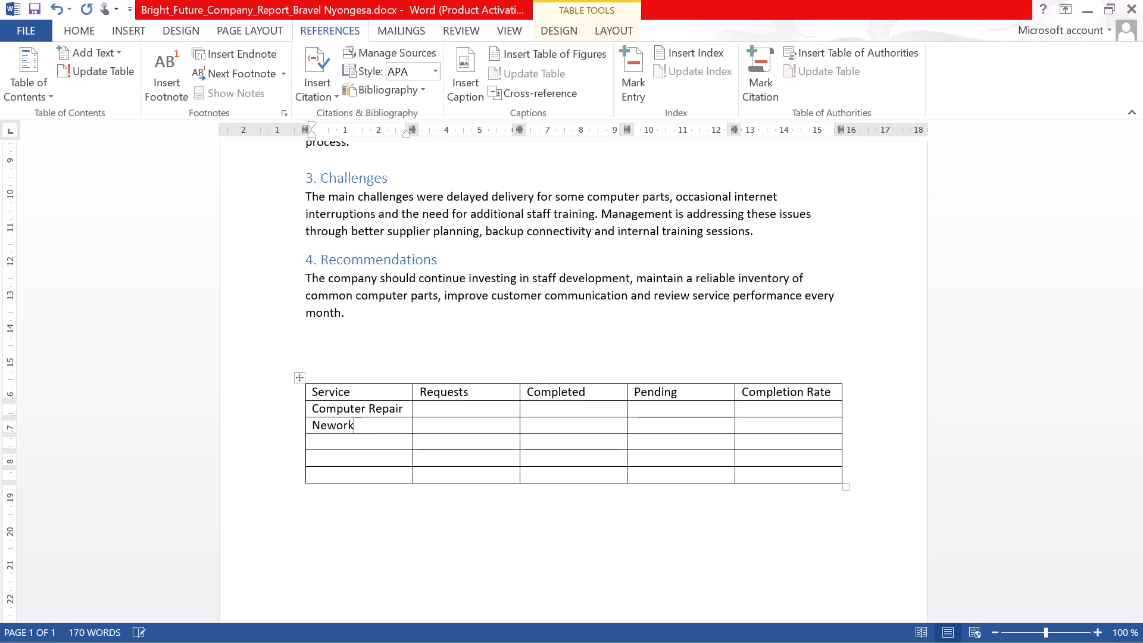
key("space")
type("upport")
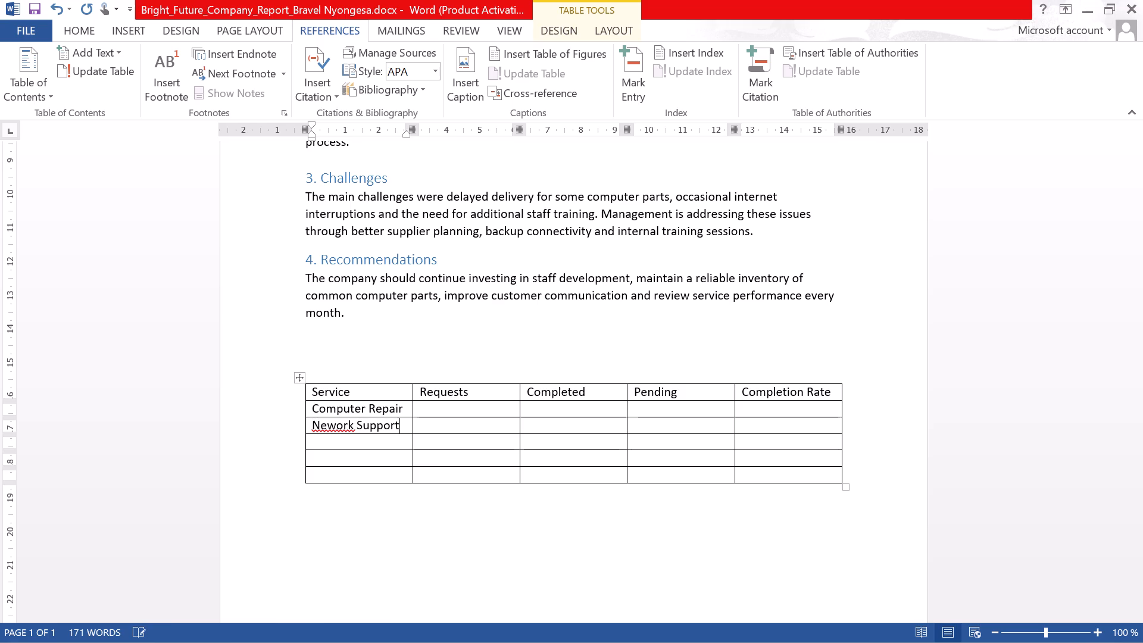
key("alt+Tab")
key("alt+Tab")
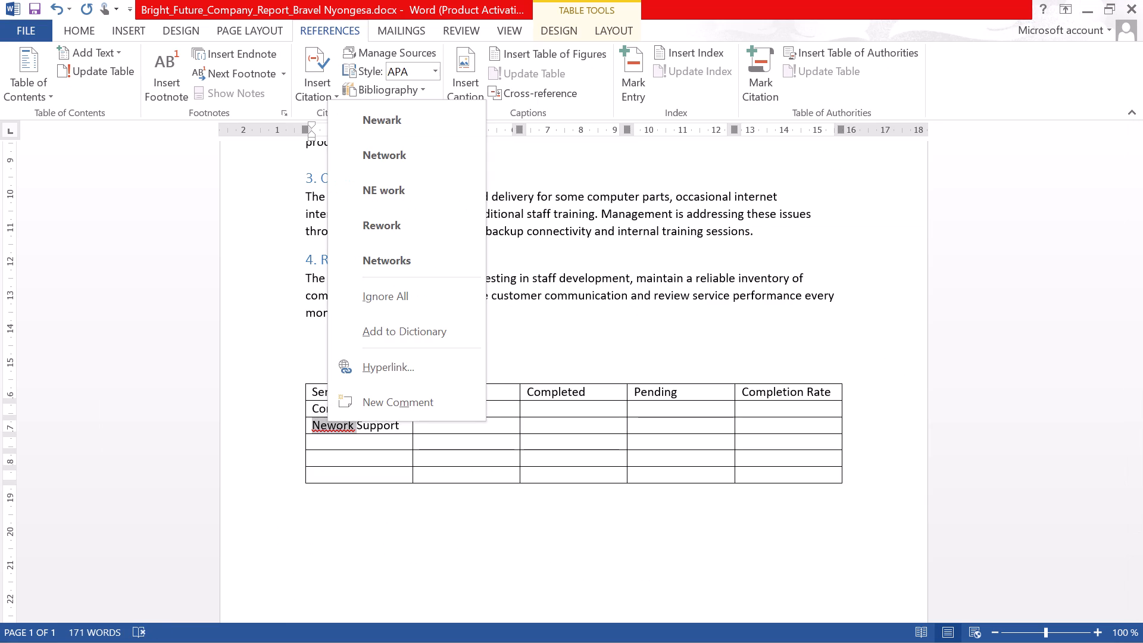
left_click(424, 167)
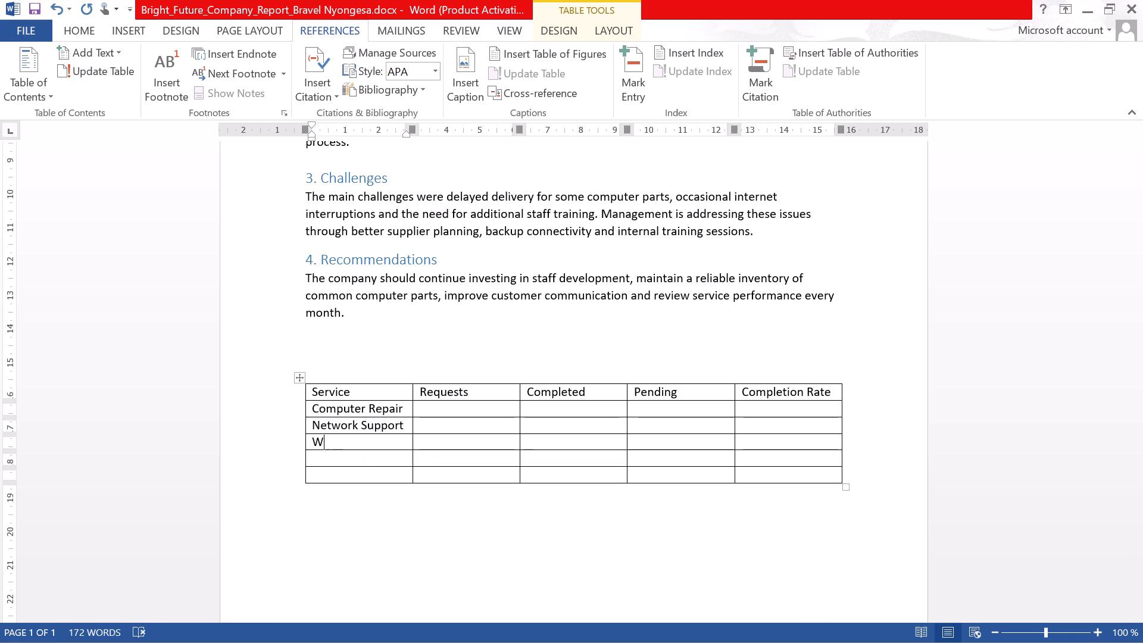
Complete the Service column with Website Design, Software Setup and IT Training, following the assignment's sample table.
key("b")
key("BackSpace")
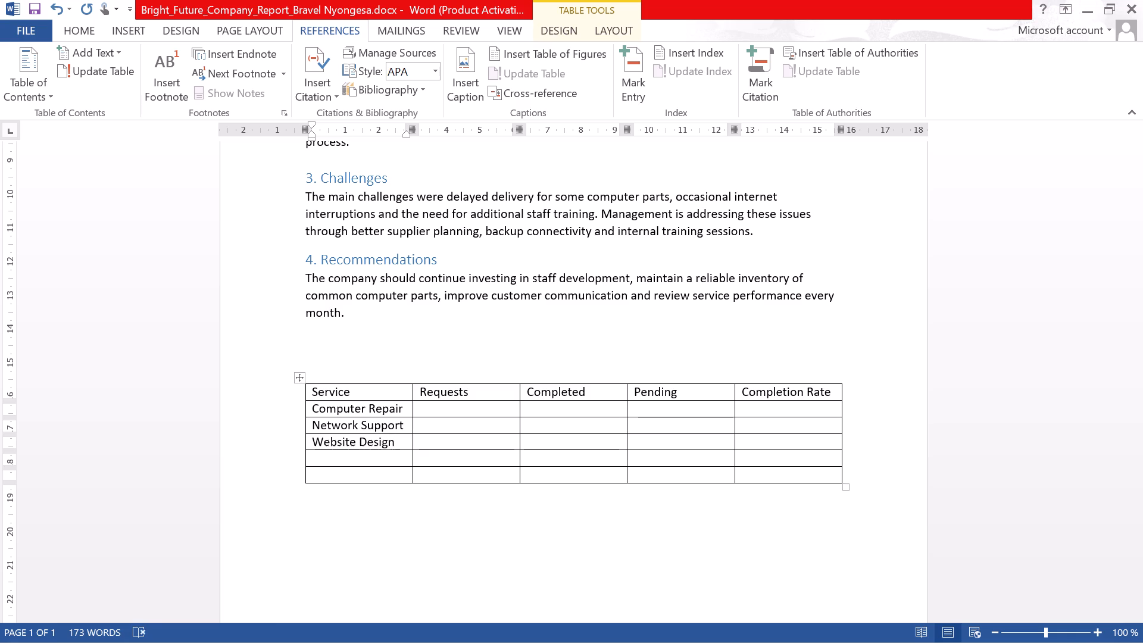
key("Down")
key("alt+Tab")
key("alt+Tab")
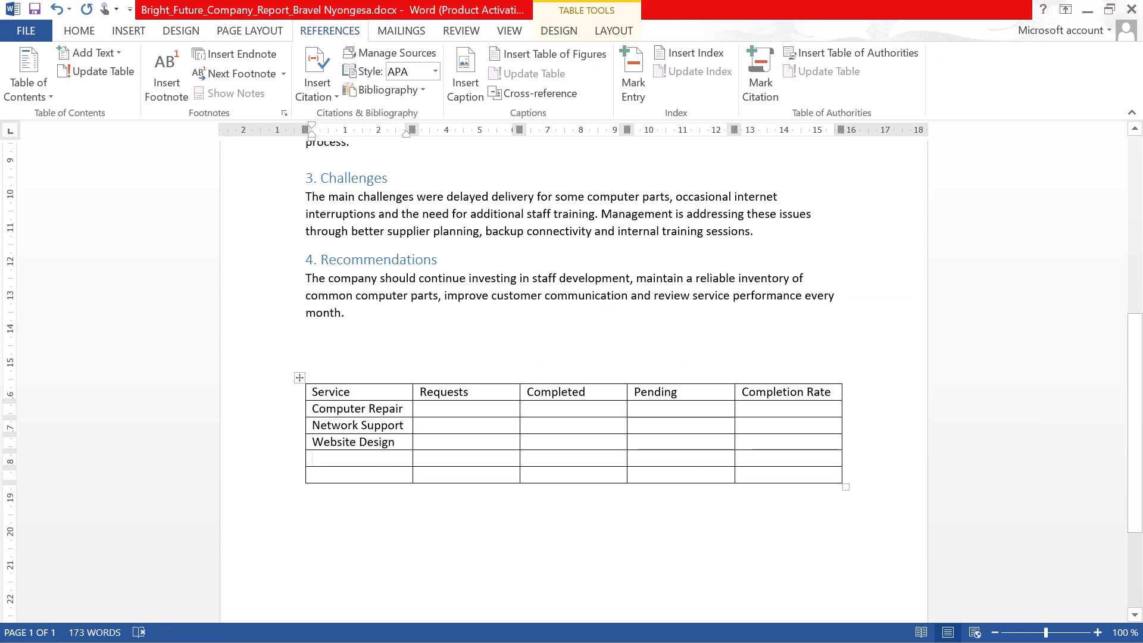
type("oftware s")
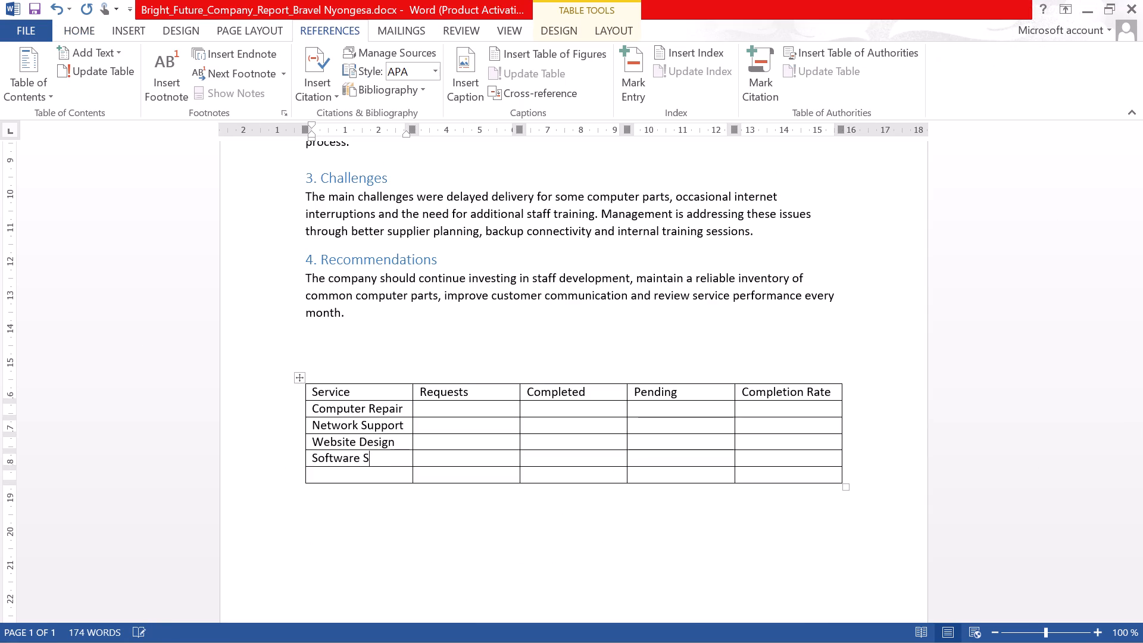
key("alt+Tab")
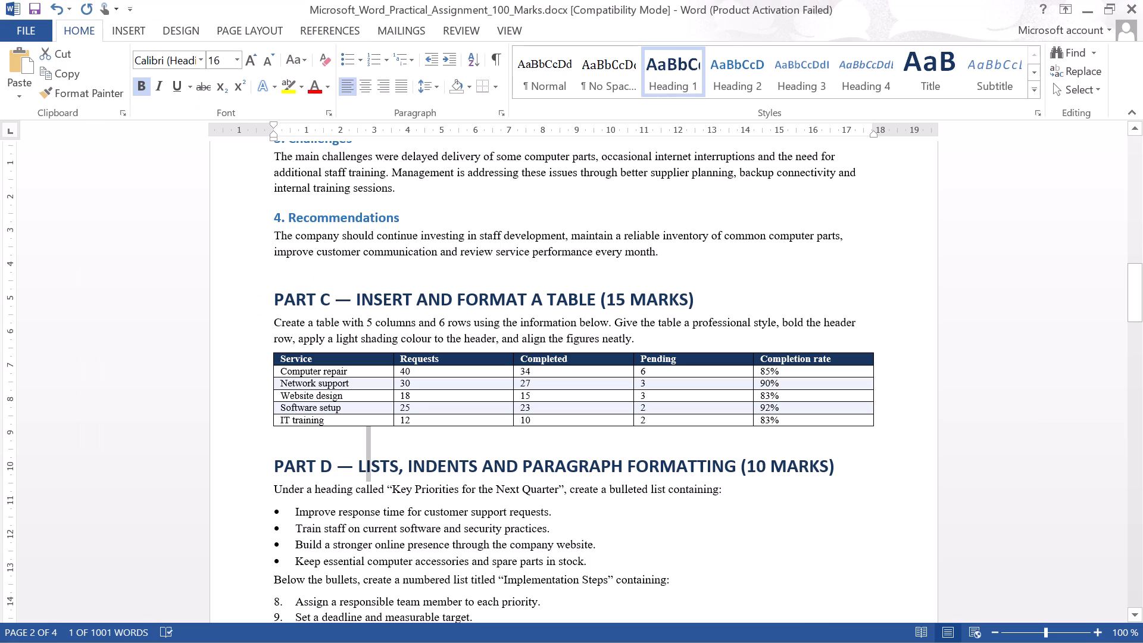
key("alt+Tab")
key("Down")
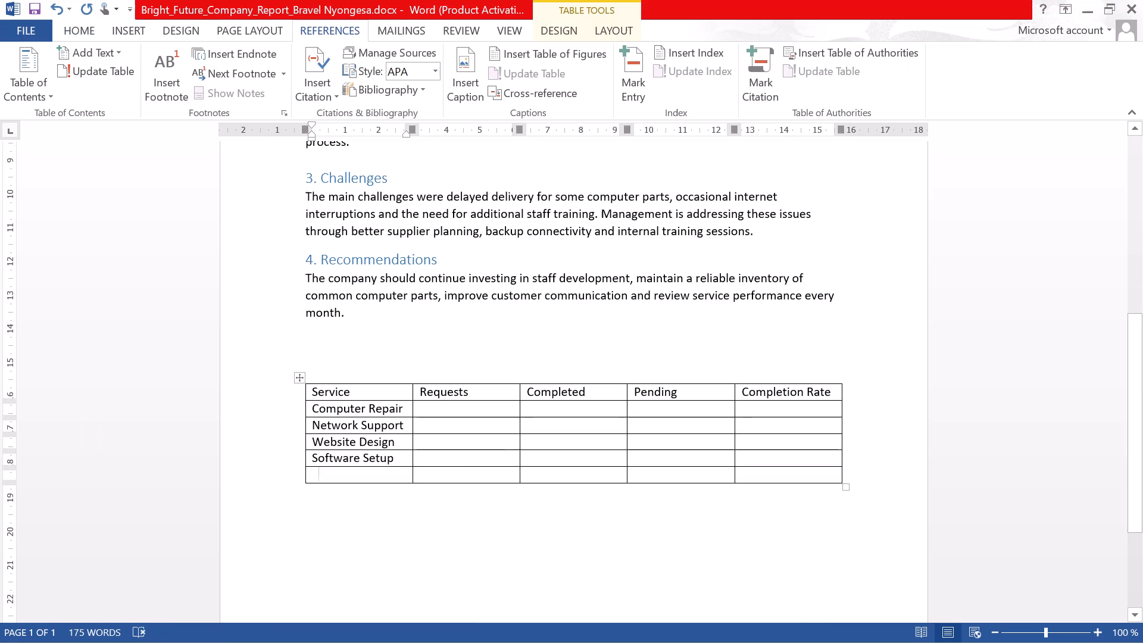
type("IT T")
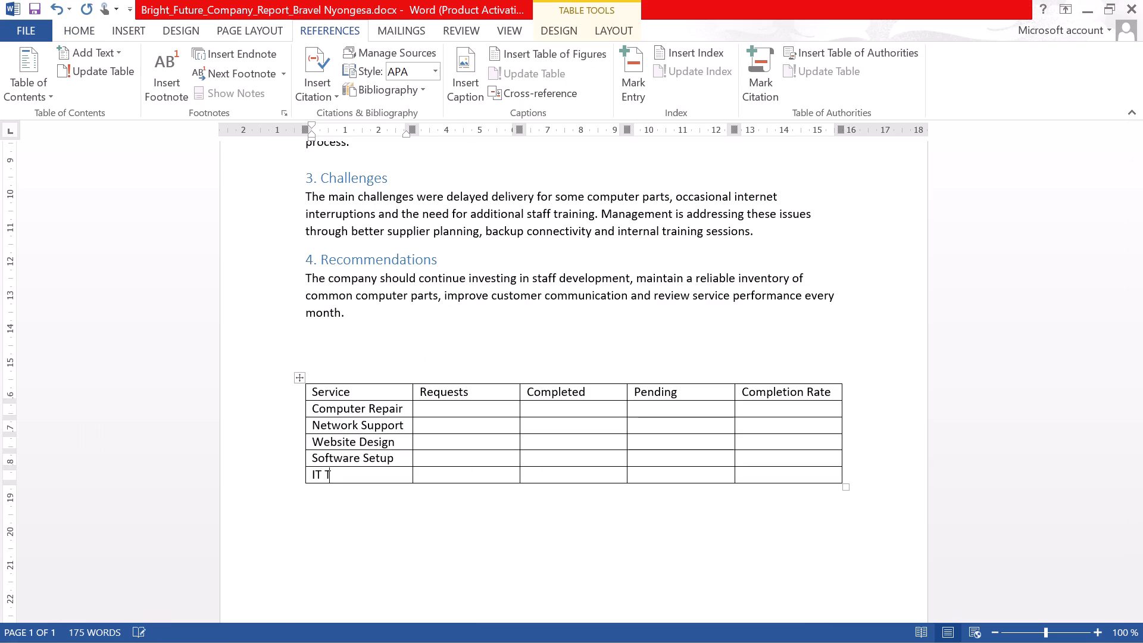
type("rainign")
key("BackSpace")
key("BackSpace")
type("ng")
Set the text colour of the report table's header row to white.
left_click(302, 390)
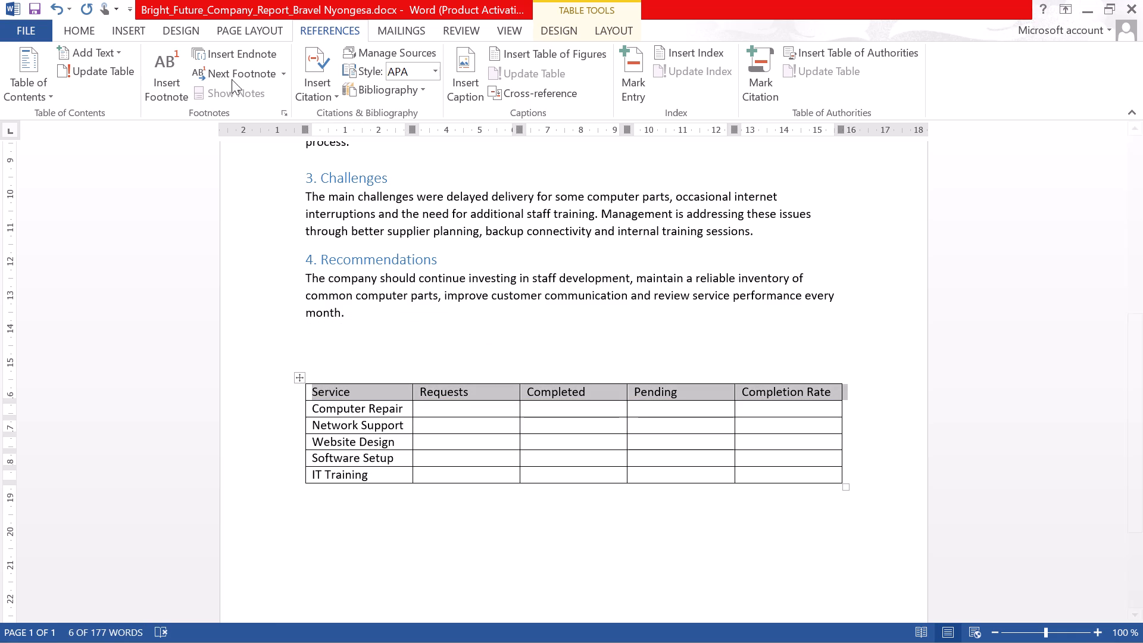
left_click(95, 29)
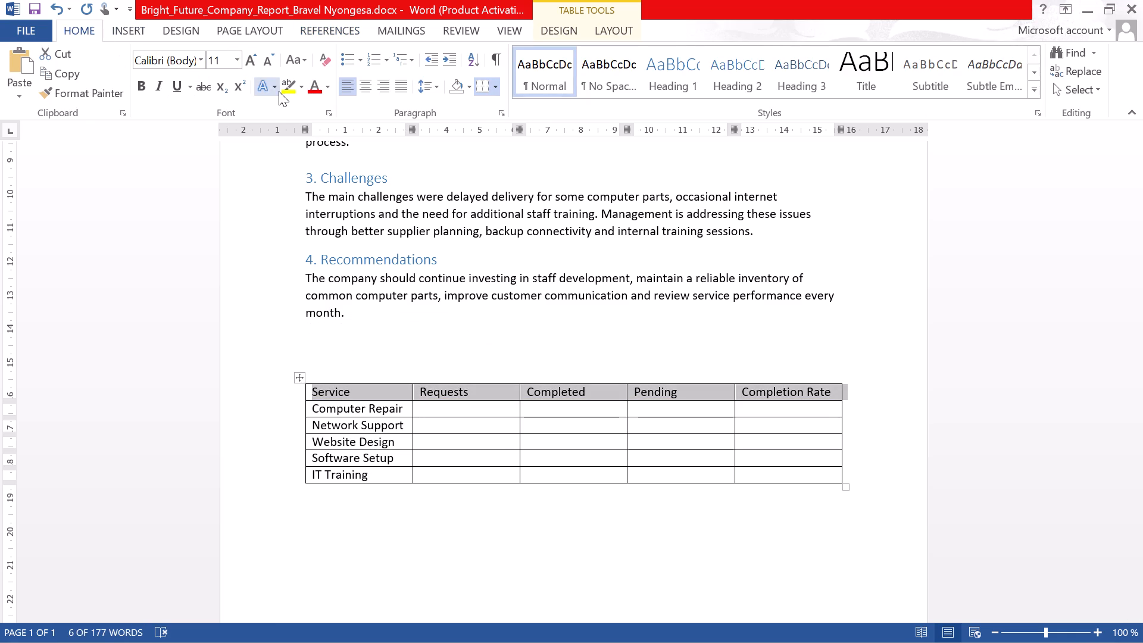
left_click(303, 84)
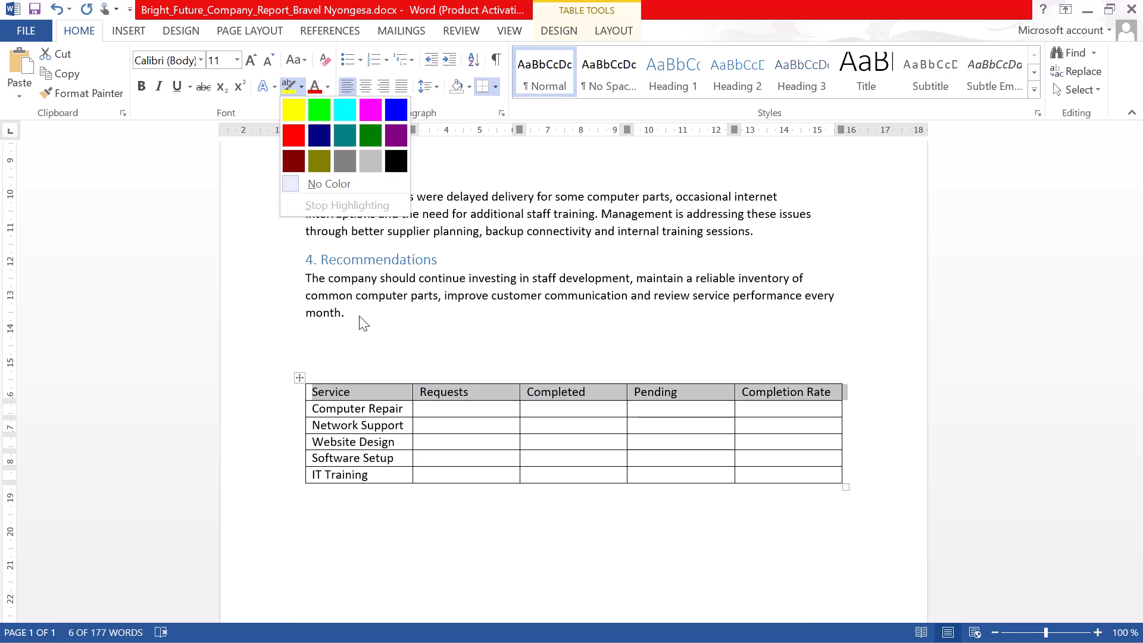
left_click(285, 395)
left_click_drag(288, 387, 320, 387)
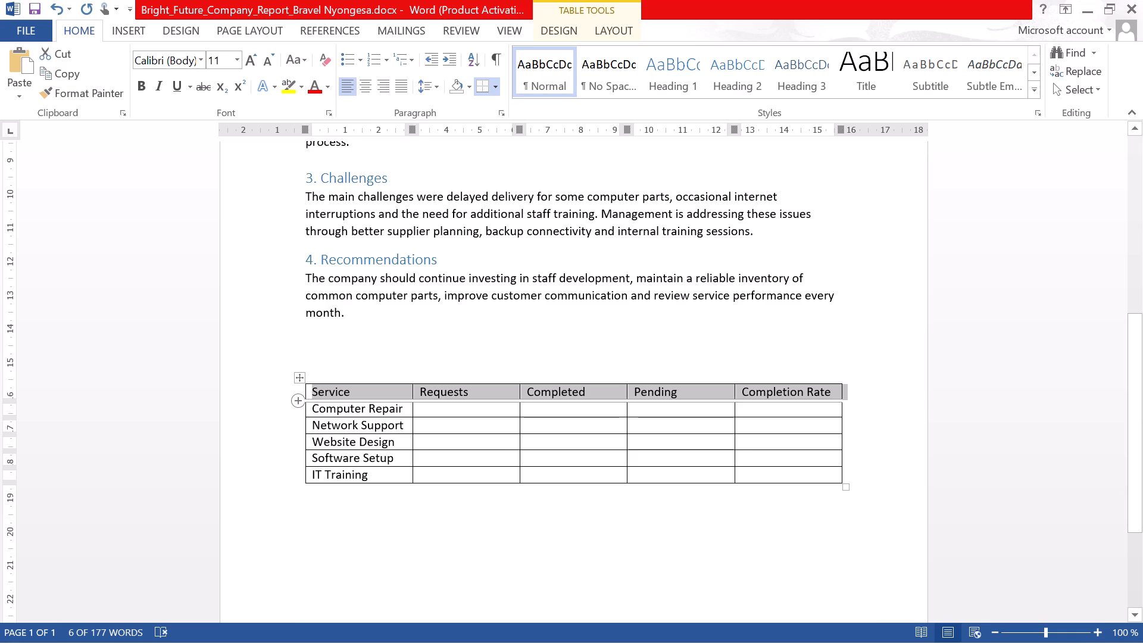
left_click_drag(320, 387, 726, 396)
left_click_drag(726, 396, 834, 381)
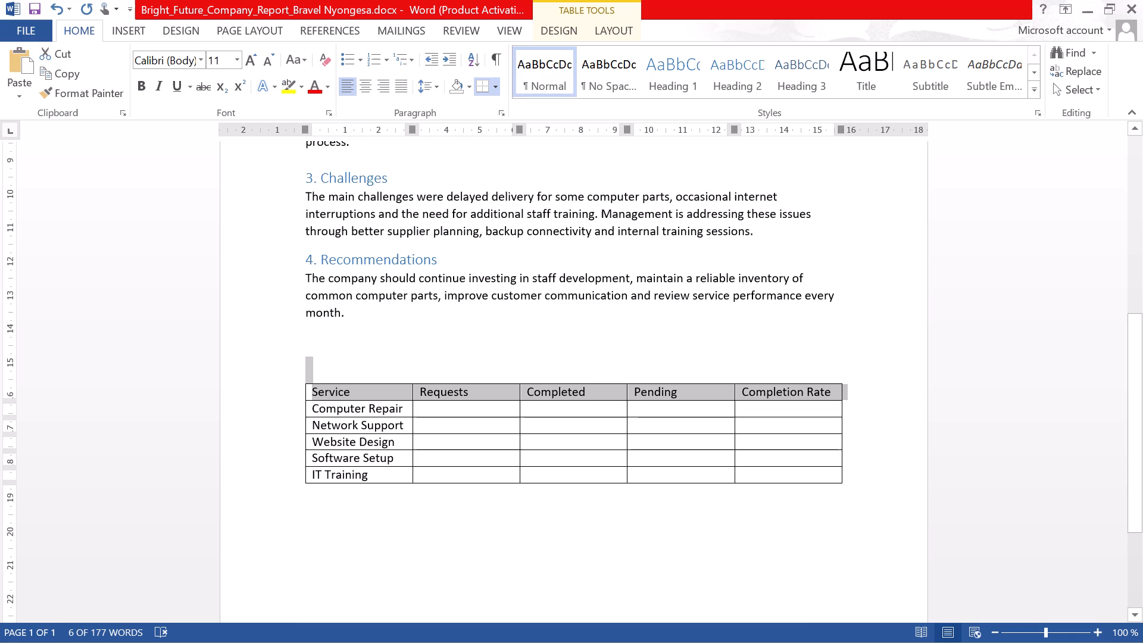
left_click(324, 92)
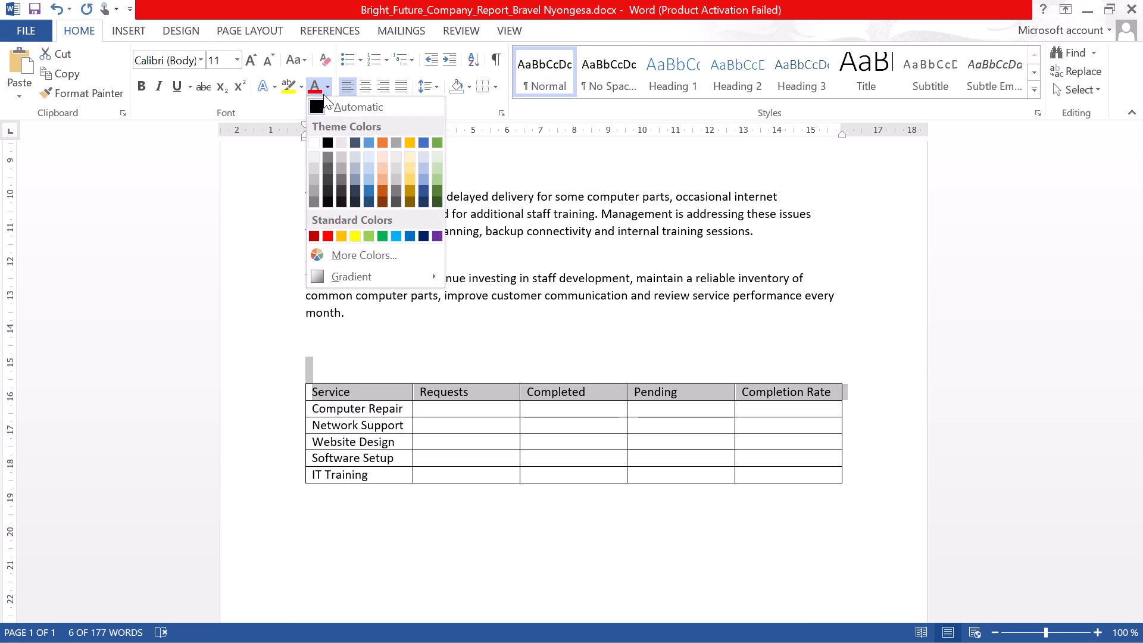
left_click(314, 142)
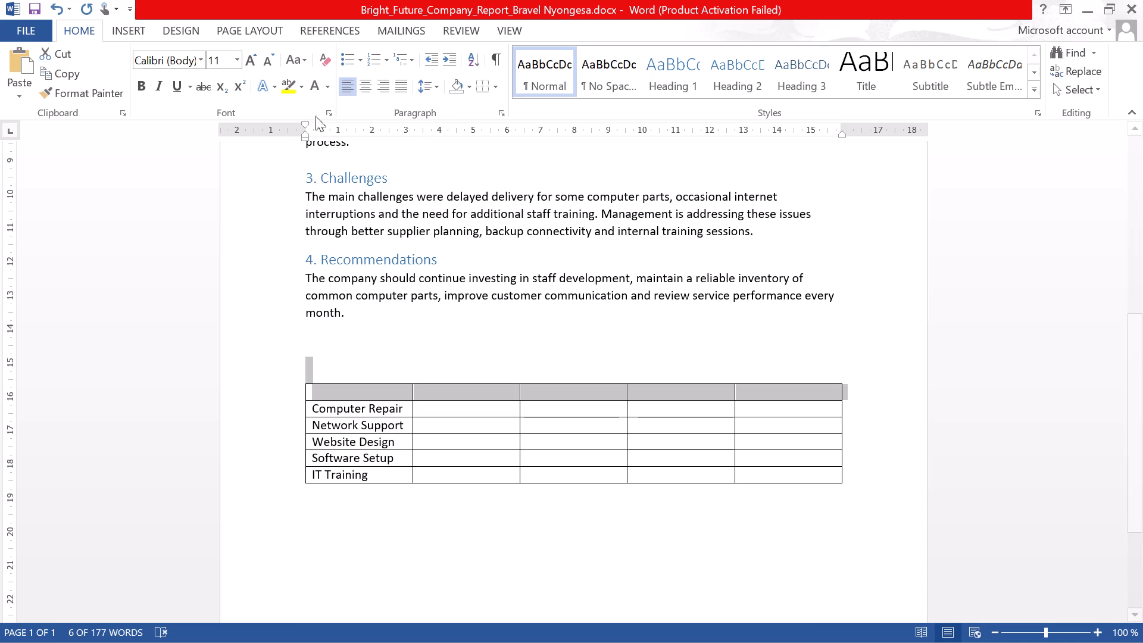
Highlight the header row's text in Dark Blue.
left_click(301, 90)
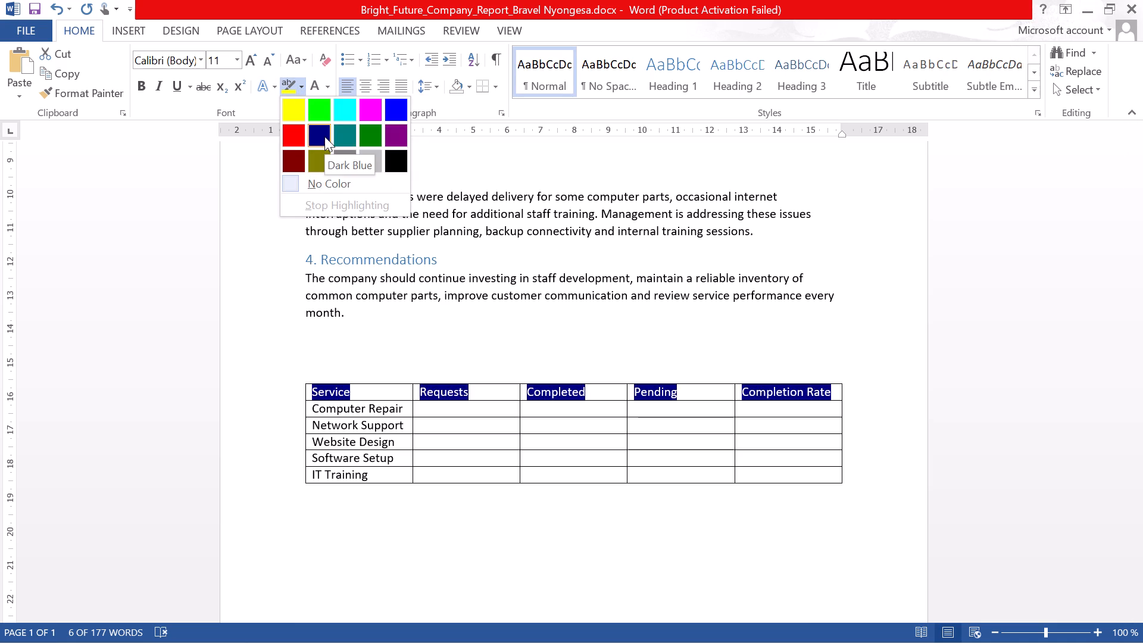
left_click(324, 136)
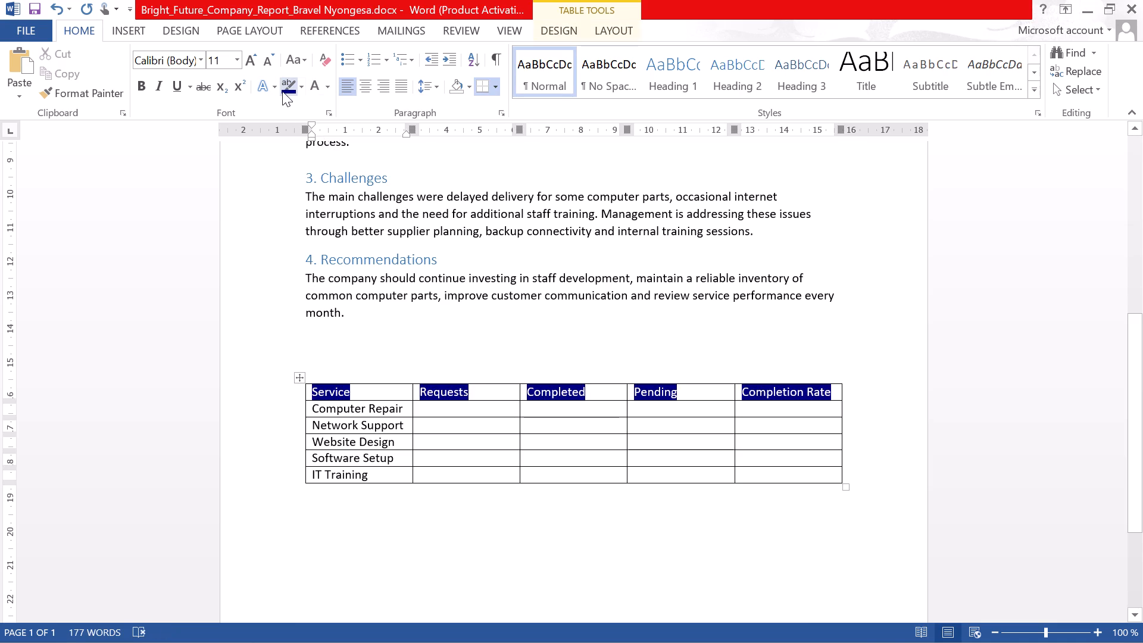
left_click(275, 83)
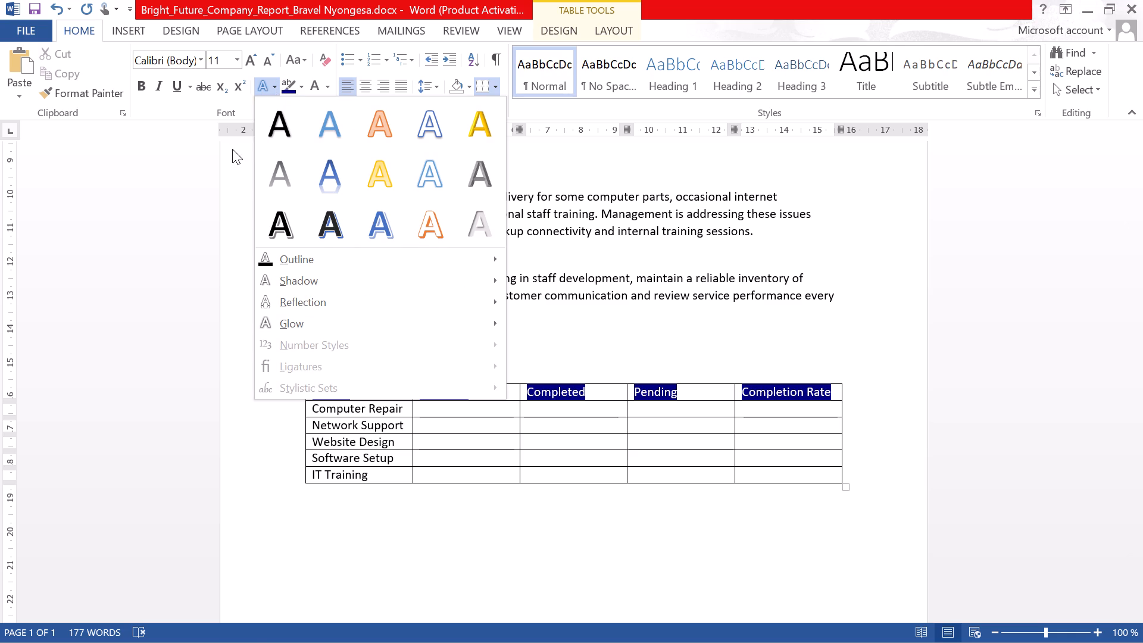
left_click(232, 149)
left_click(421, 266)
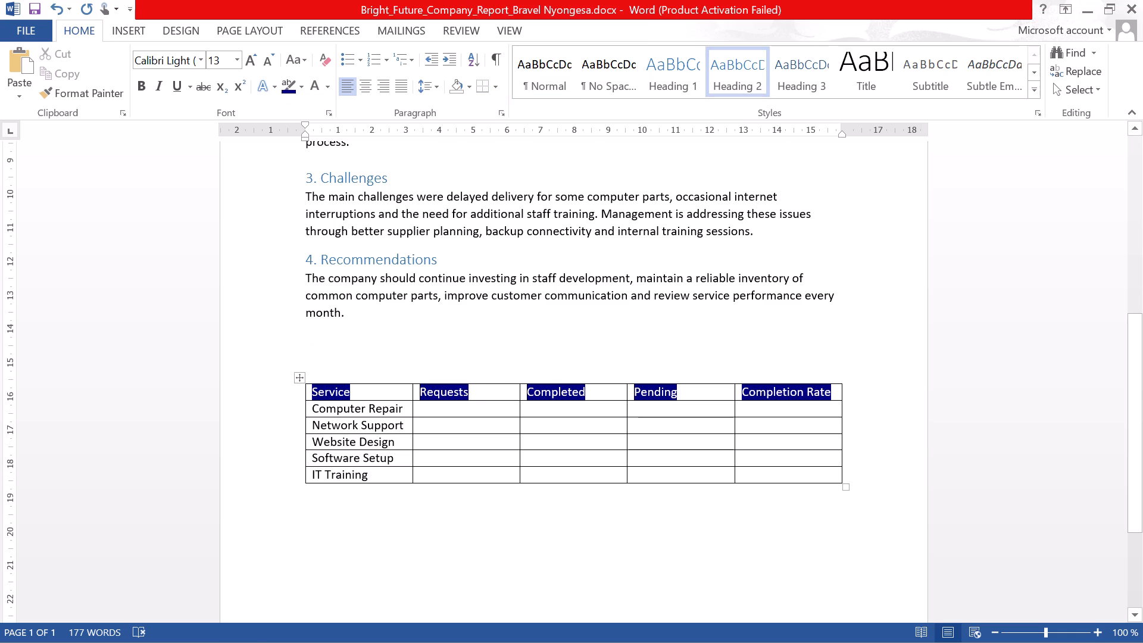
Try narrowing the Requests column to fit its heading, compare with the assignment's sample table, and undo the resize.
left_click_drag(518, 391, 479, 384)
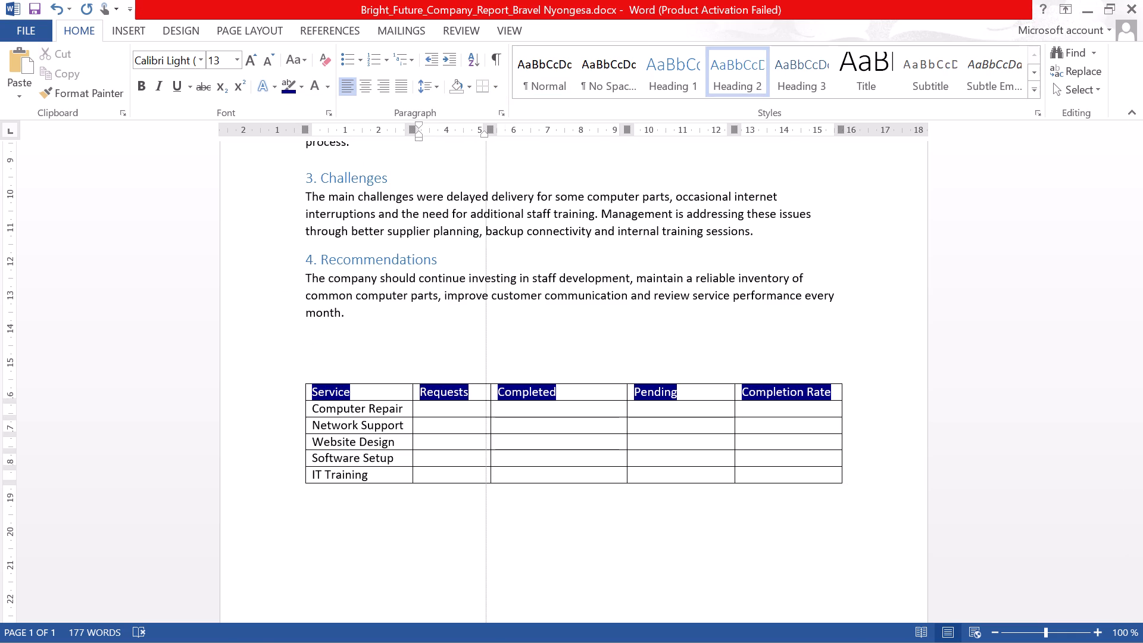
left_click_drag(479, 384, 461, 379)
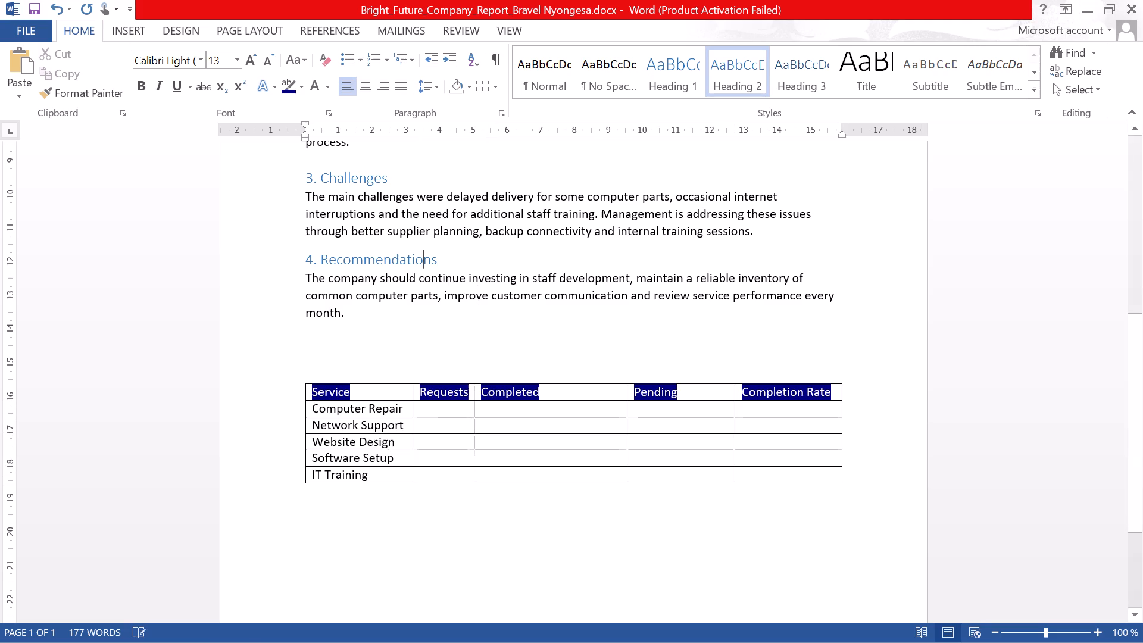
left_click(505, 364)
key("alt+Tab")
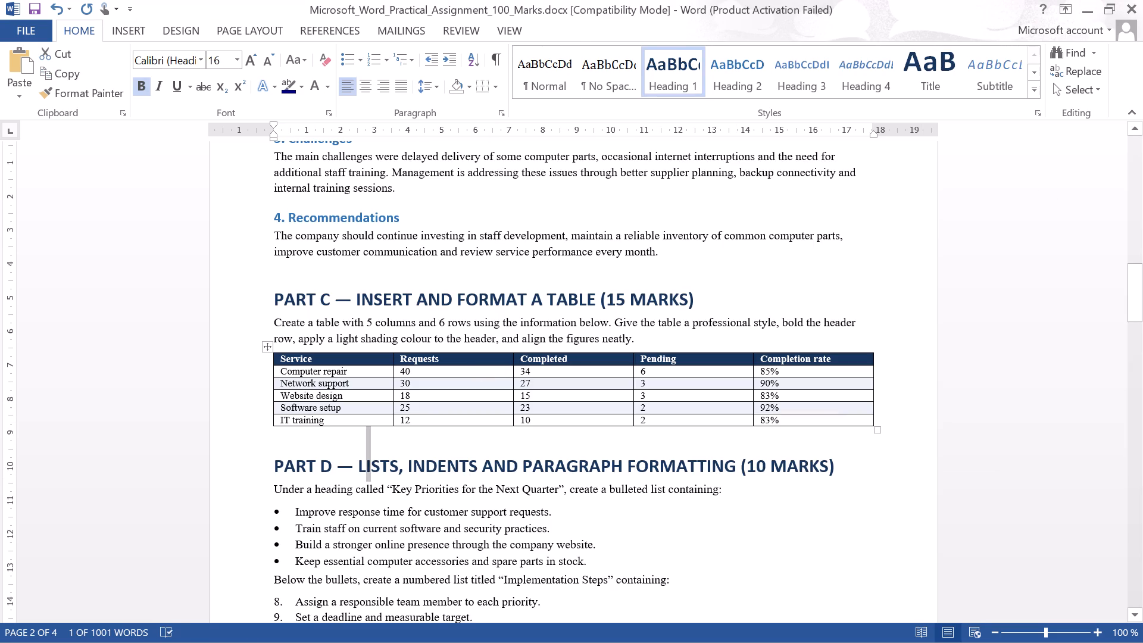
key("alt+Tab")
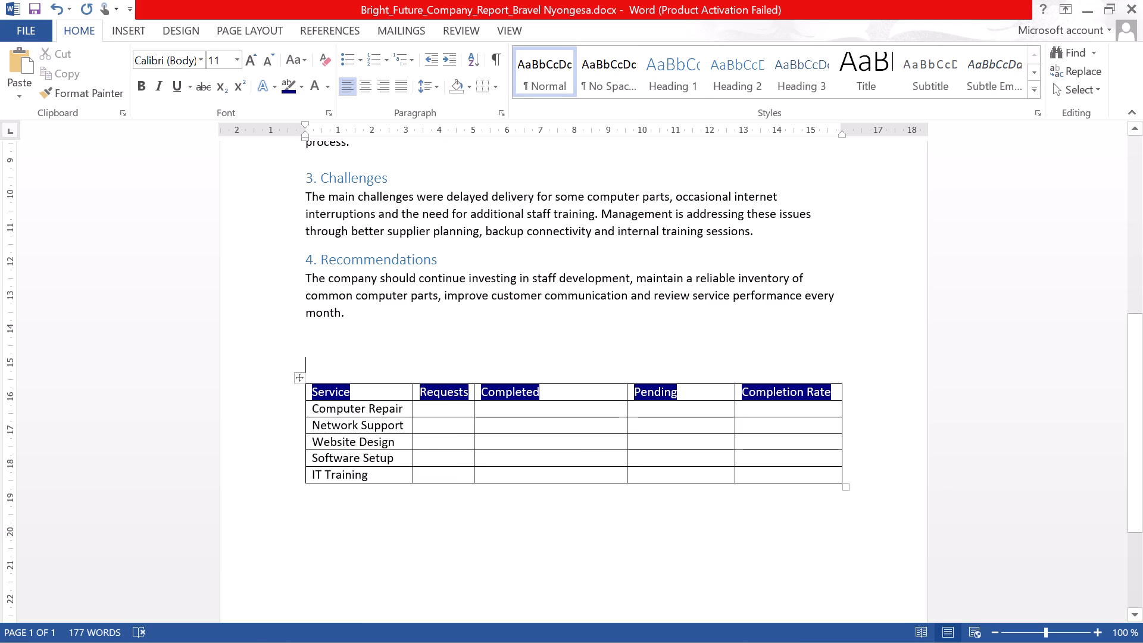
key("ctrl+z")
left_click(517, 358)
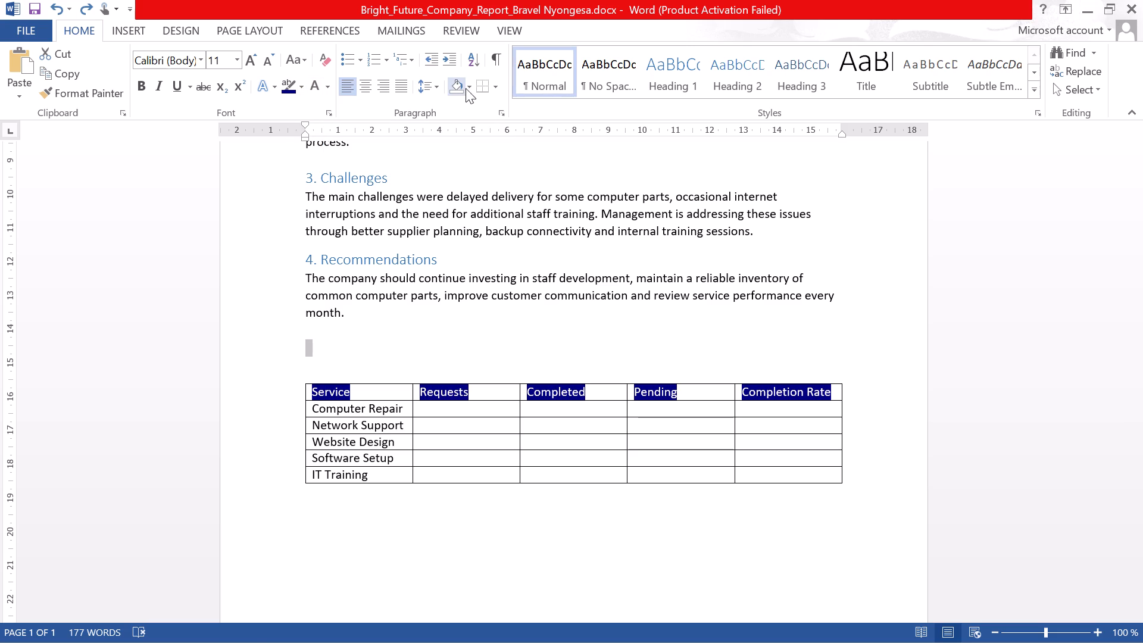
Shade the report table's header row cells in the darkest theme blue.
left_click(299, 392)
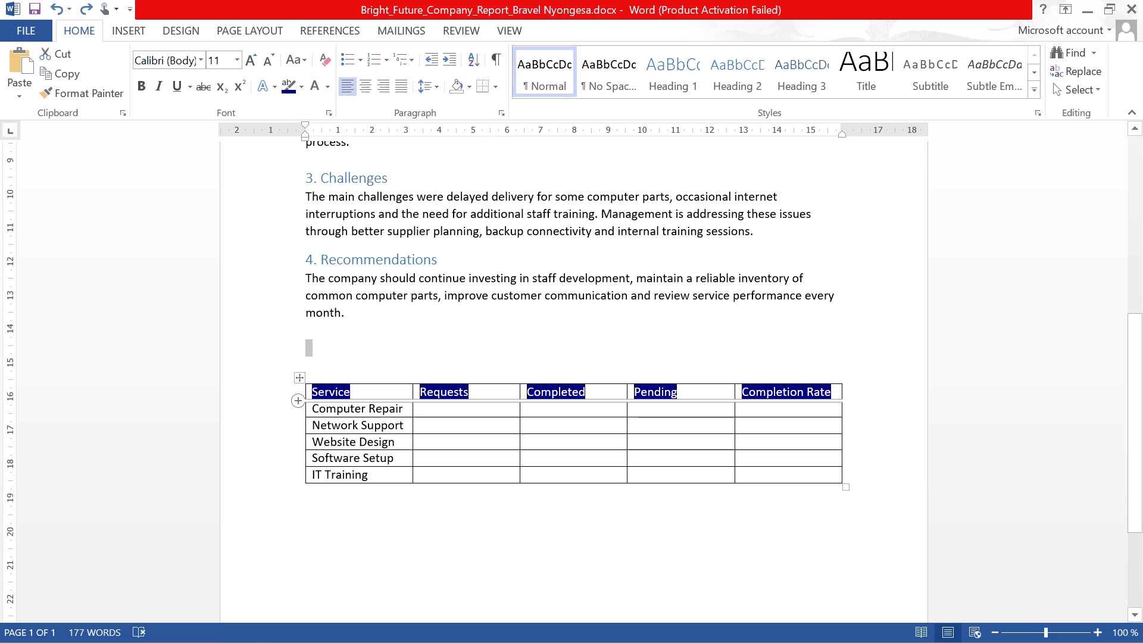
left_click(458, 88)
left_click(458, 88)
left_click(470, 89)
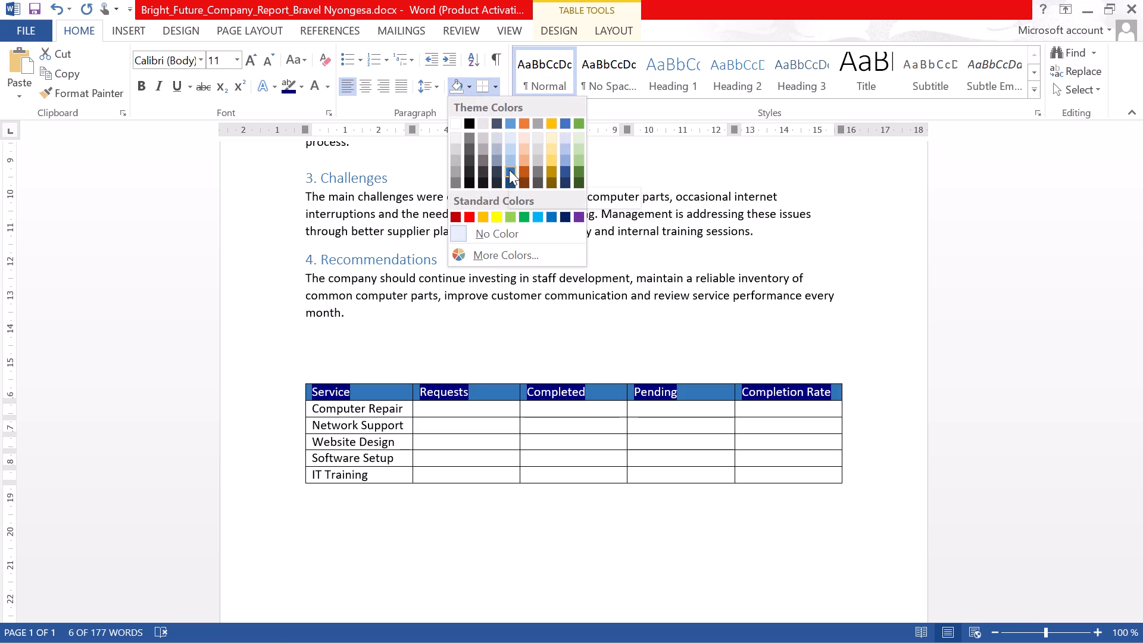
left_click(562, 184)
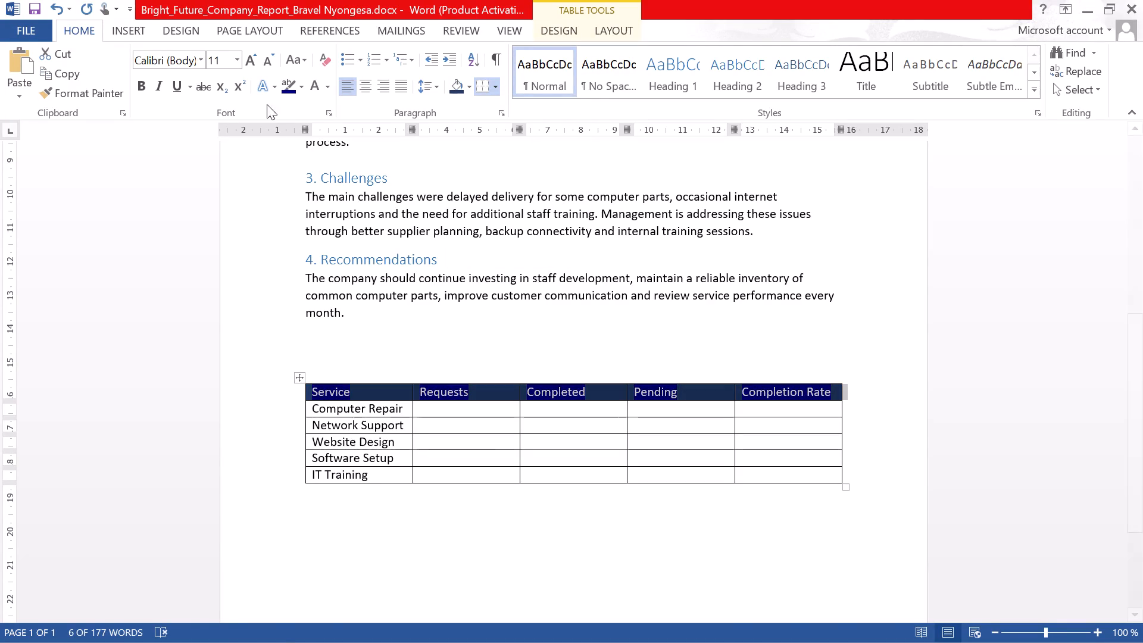
Make the header row's text bold and centre it in the cells.
left_click(362, 393)
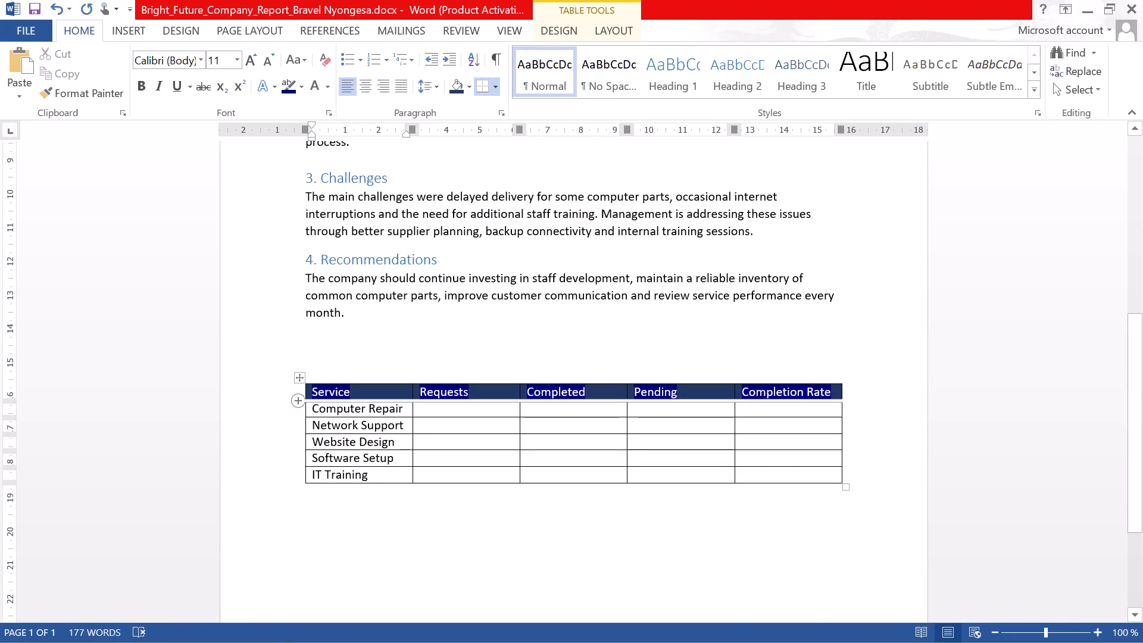
left_click(298, 391)
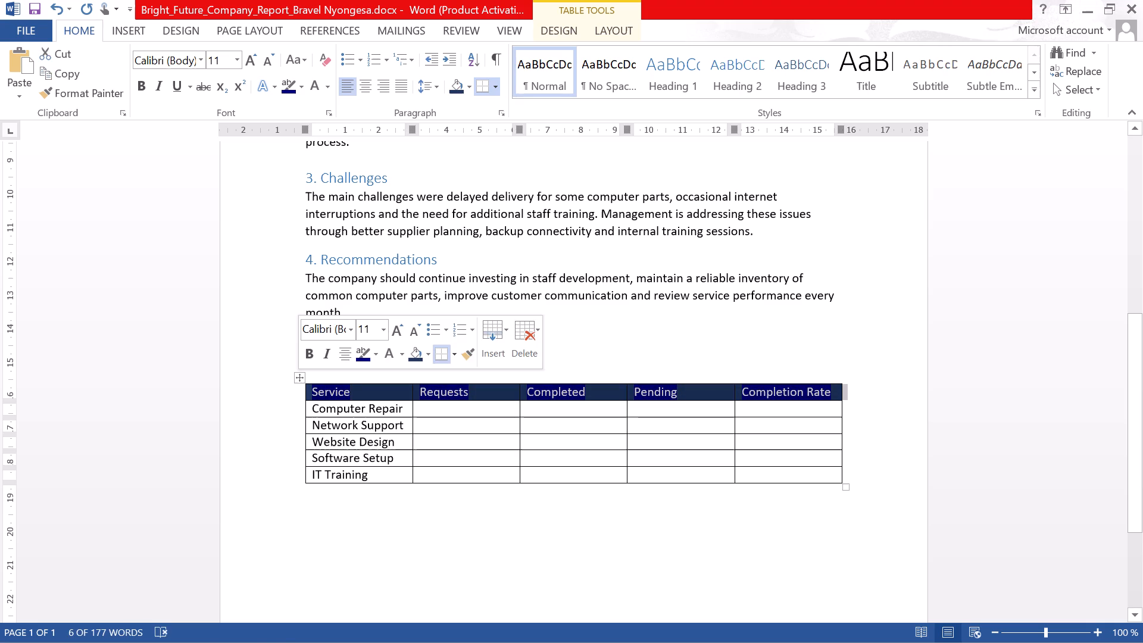
key("ctrl+b")
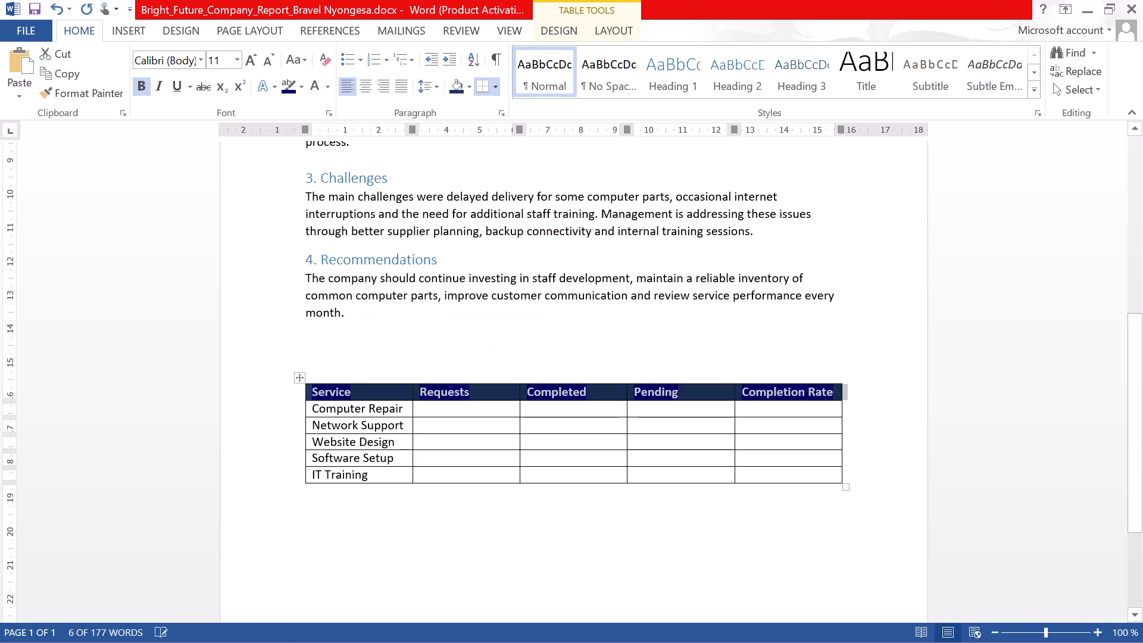
left_click(365, 86)
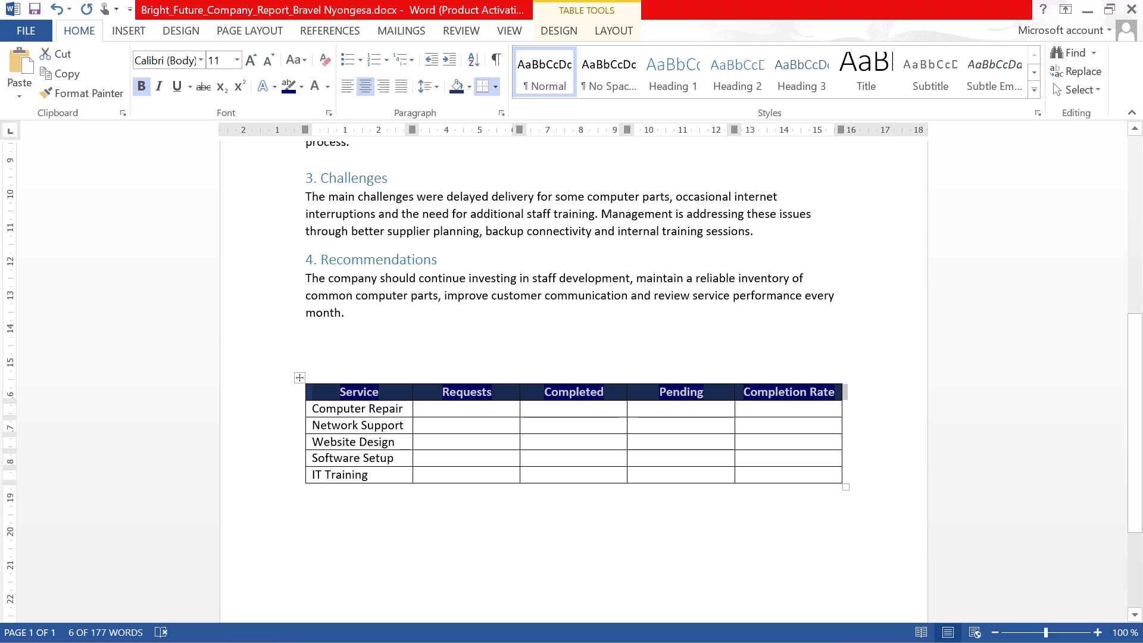
left_click(476, 403)
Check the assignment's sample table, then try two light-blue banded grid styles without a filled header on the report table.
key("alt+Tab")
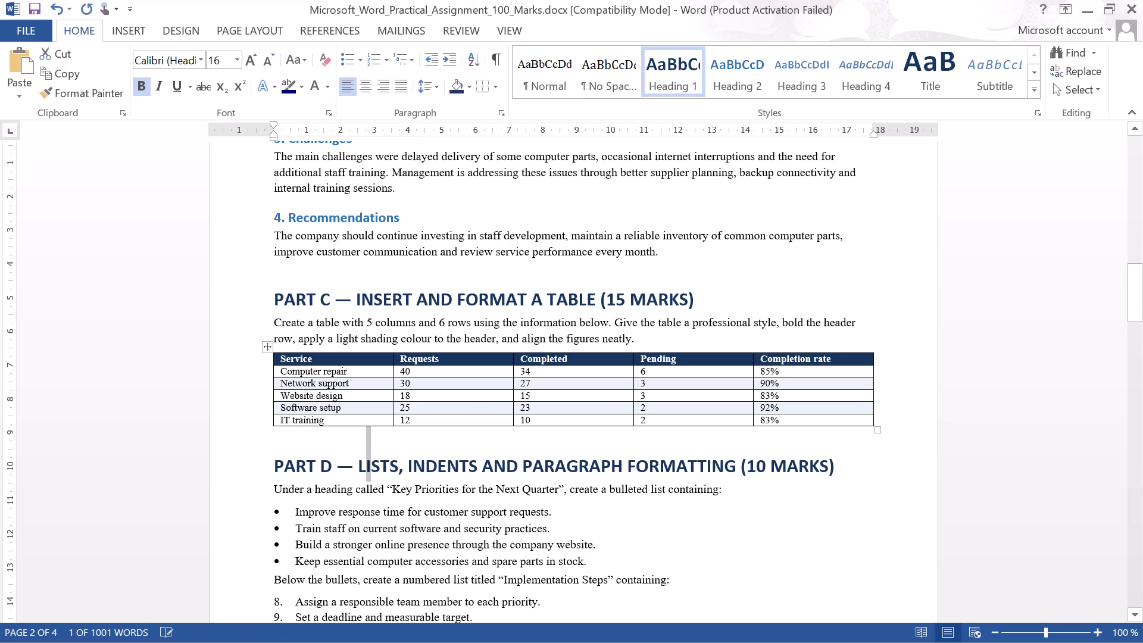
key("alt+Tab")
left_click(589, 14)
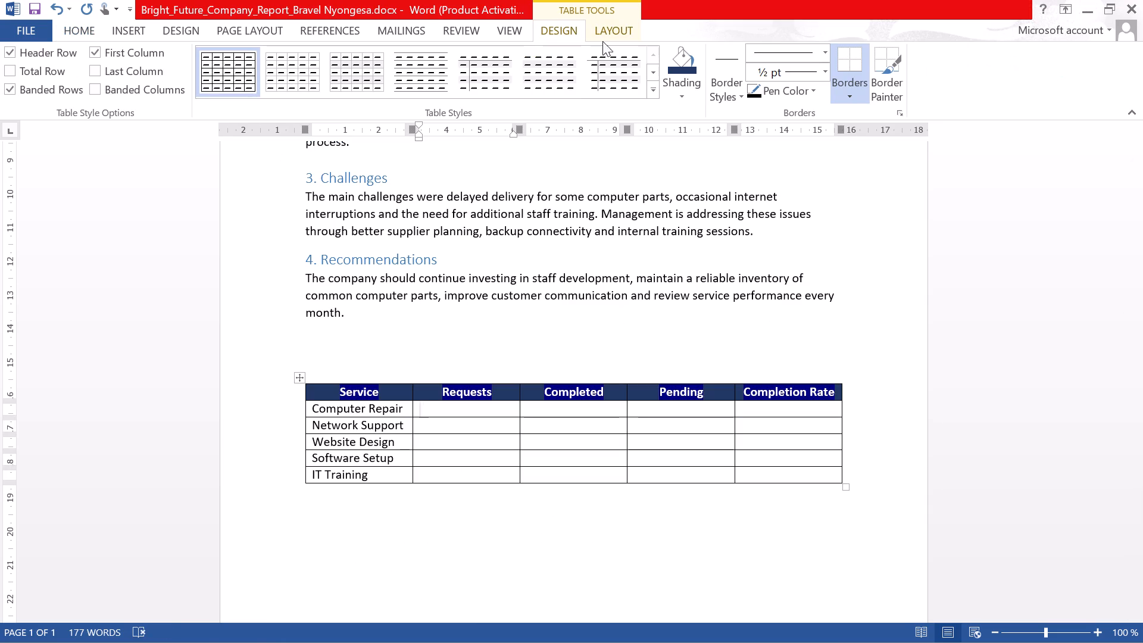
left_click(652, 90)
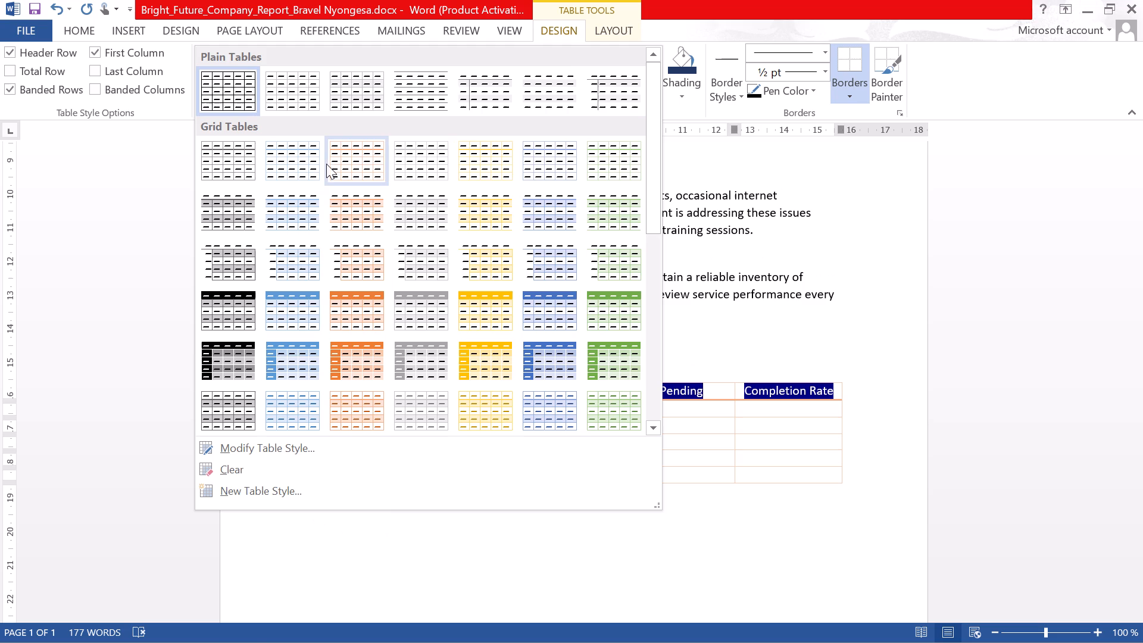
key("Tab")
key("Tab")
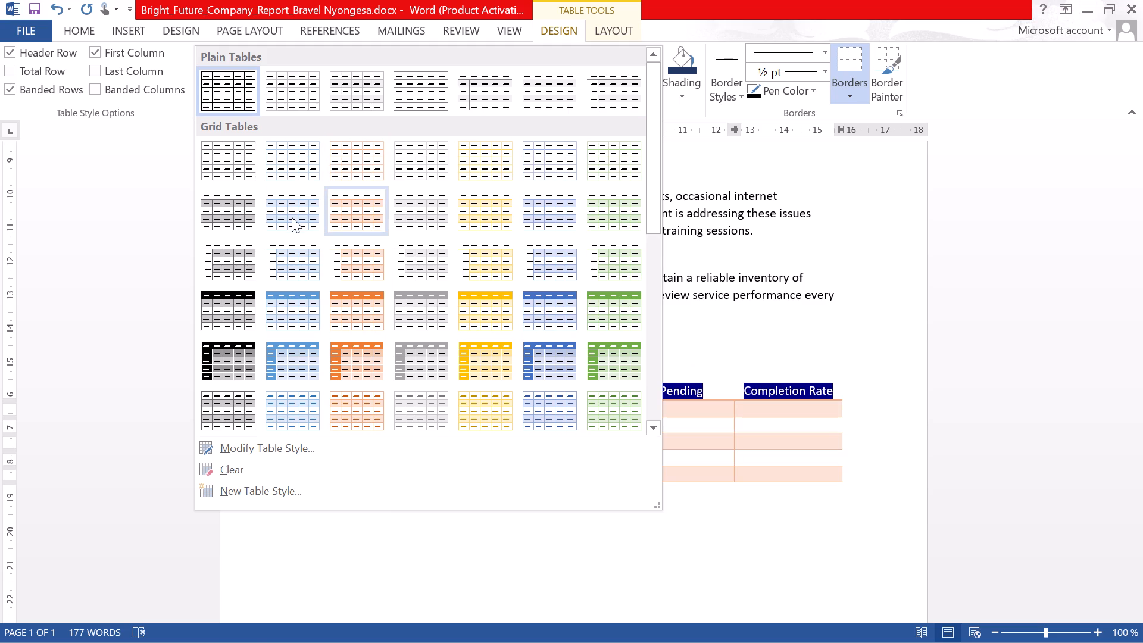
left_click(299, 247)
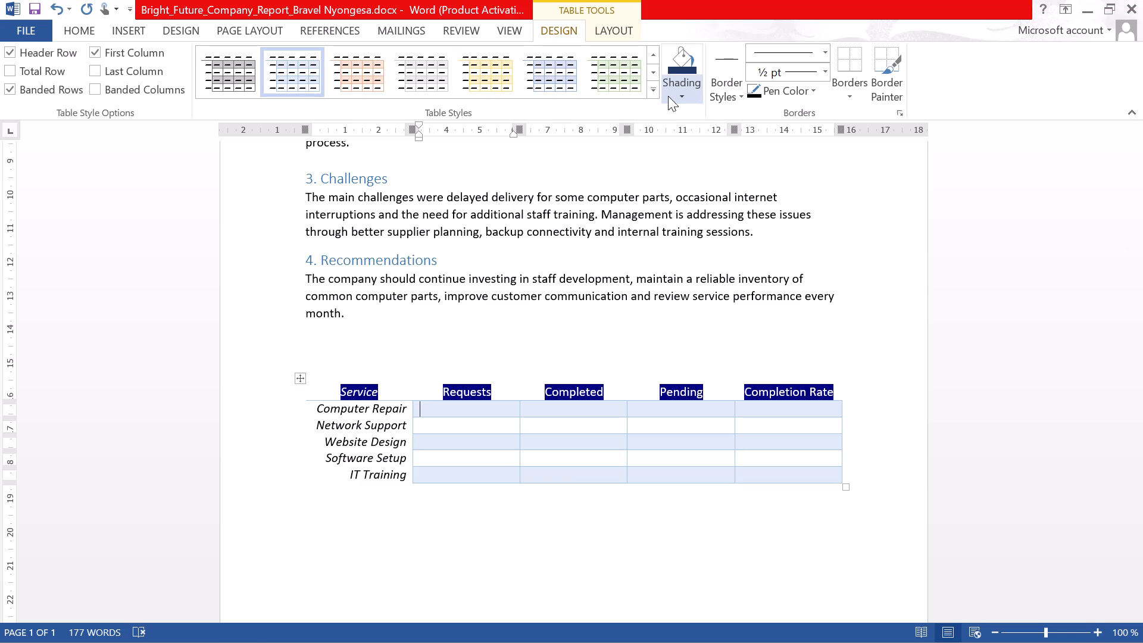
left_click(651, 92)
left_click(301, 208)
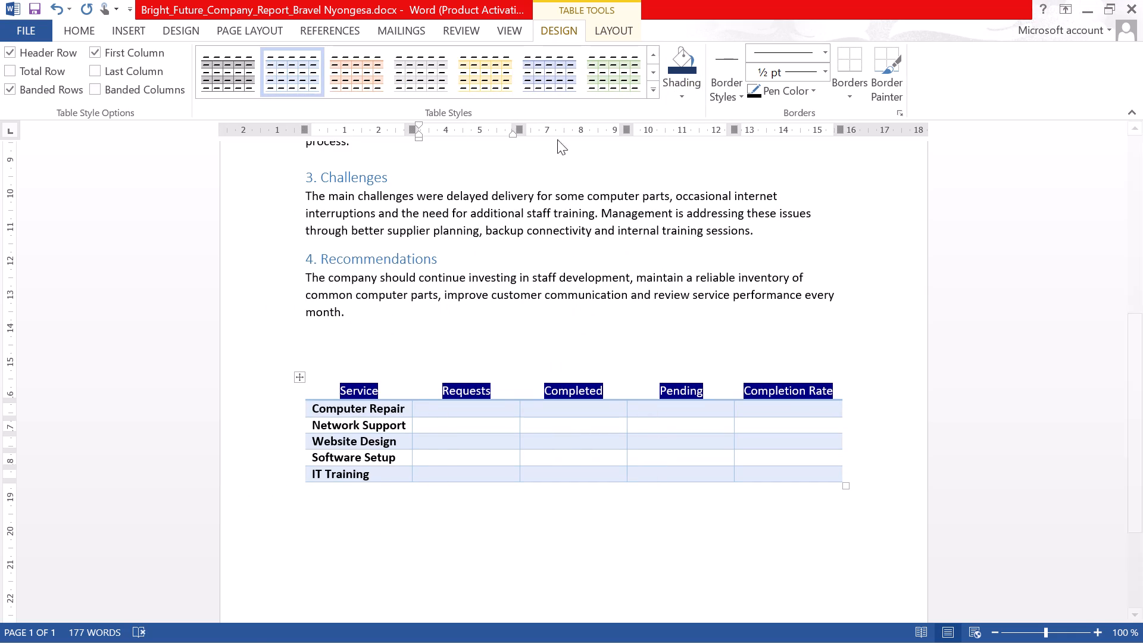
Apply the light-blue banded grid style with a solid blue header row to the report table.
left_click(653, 89)
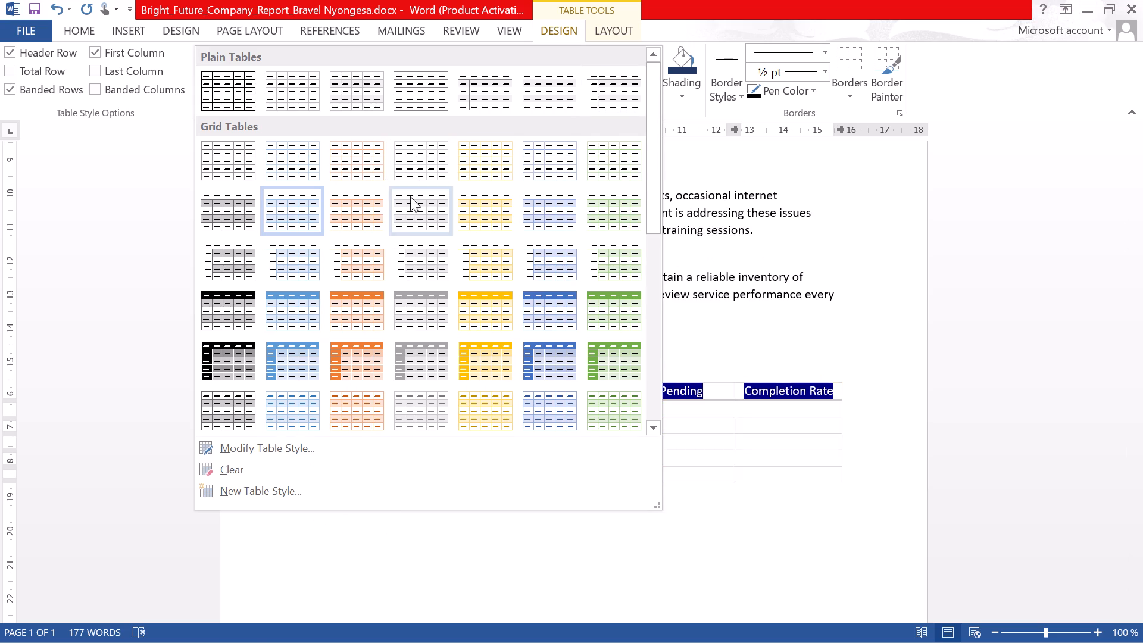
left_click(272, 307)
left_click(473, 513)
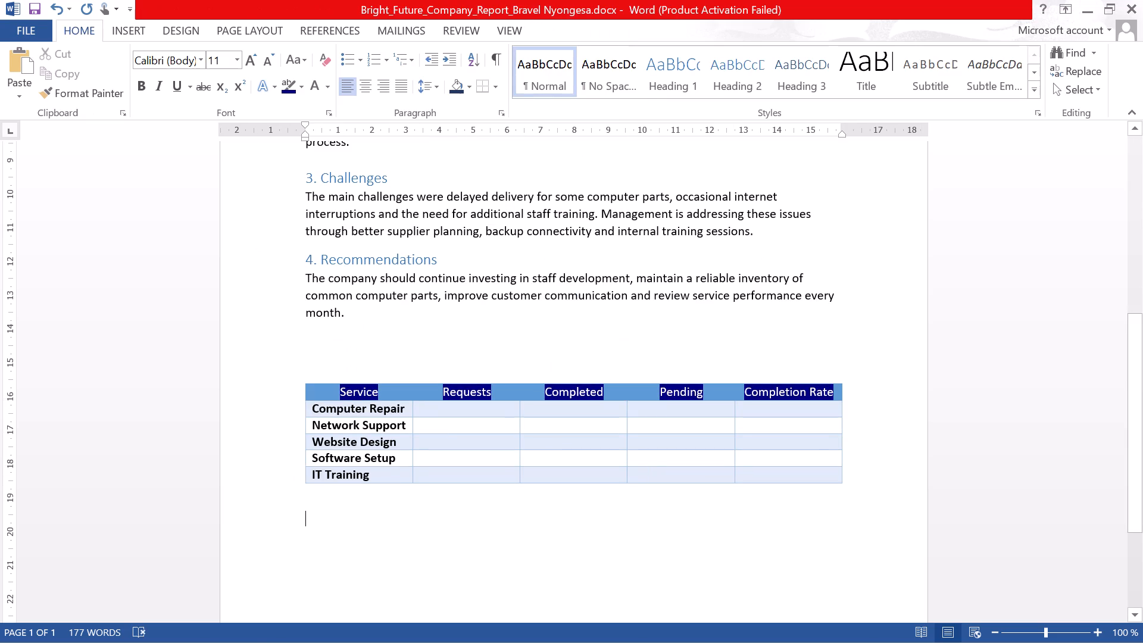
Remove the dark blue highlight from the header row's text.
left_click(369, 395)
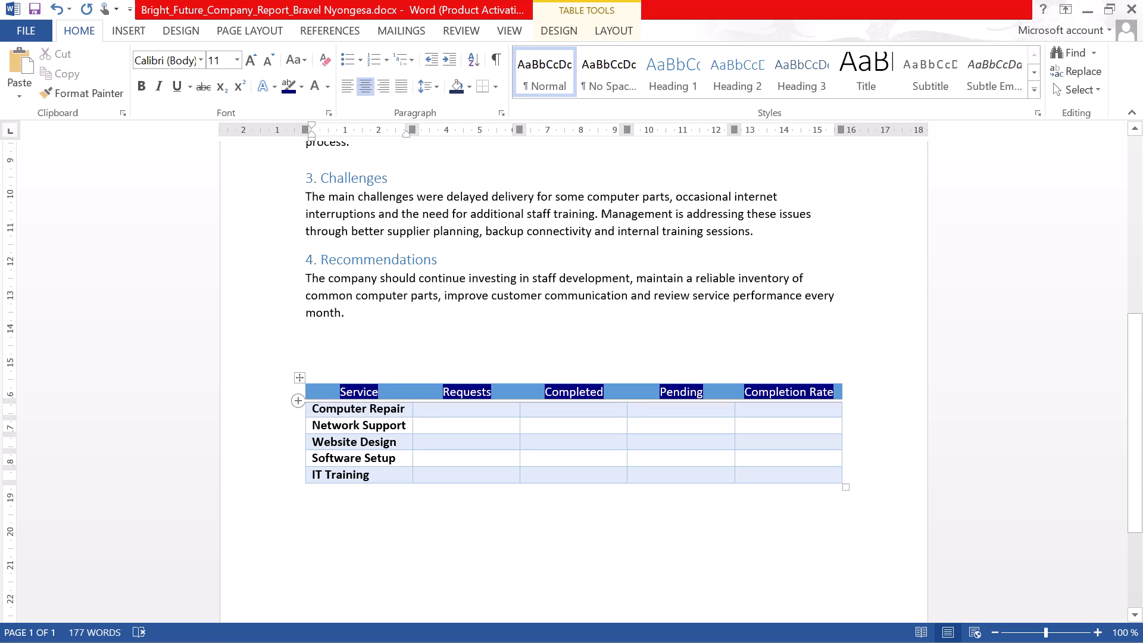
left_click(299, 392)
left_click(291, 89)
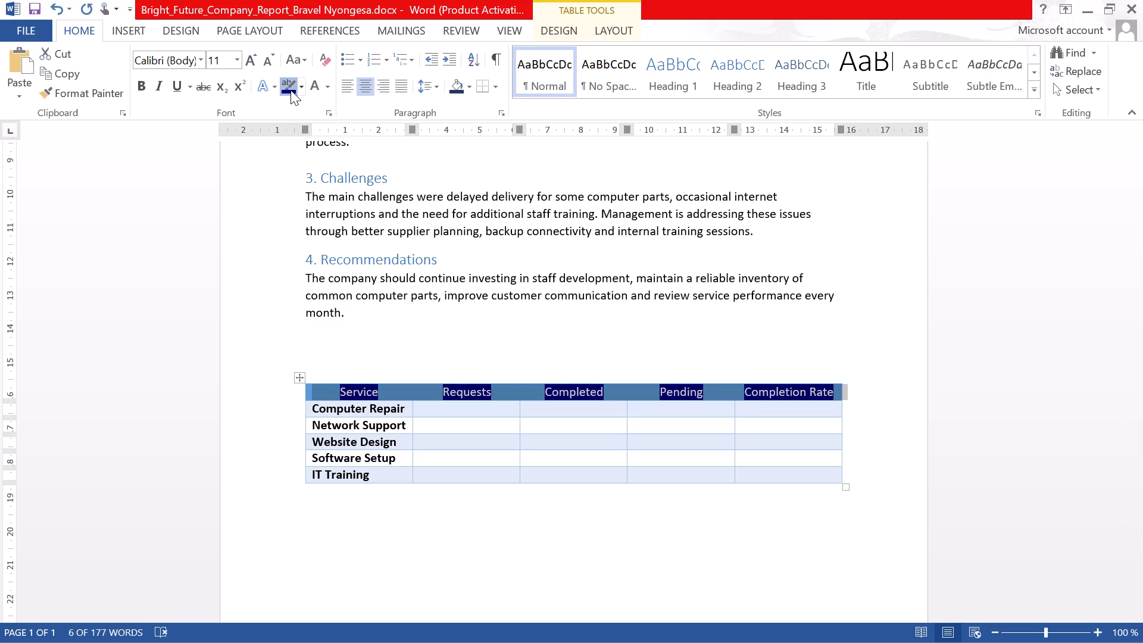
left_click(283, 346)
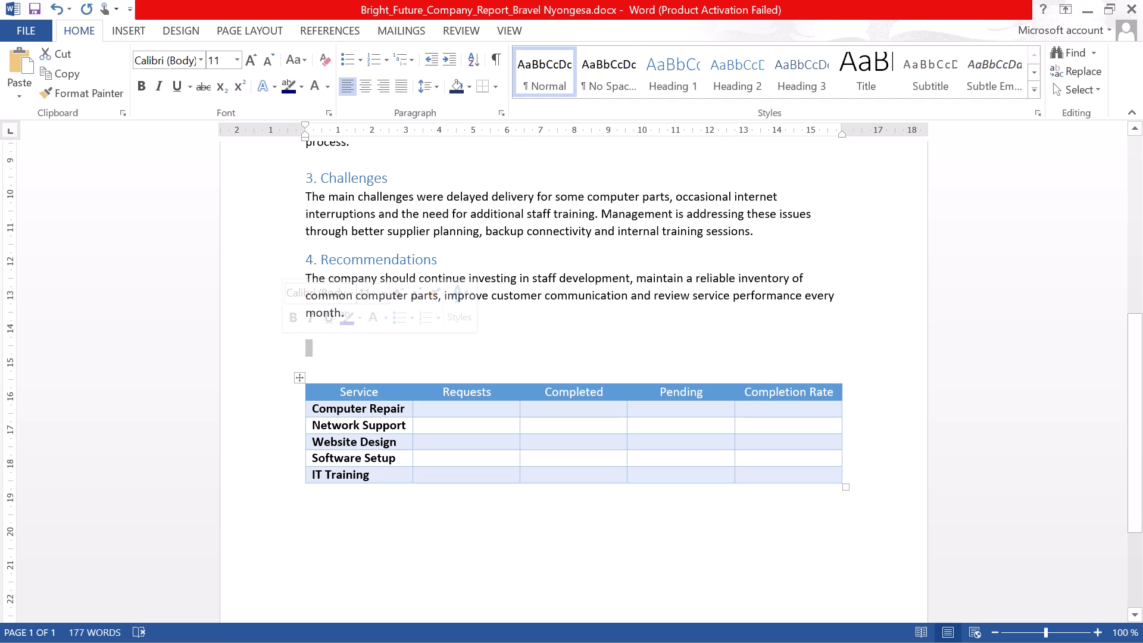
Make the header row's text bold and enlarge it to 12 pt.
left_click(294, 390)
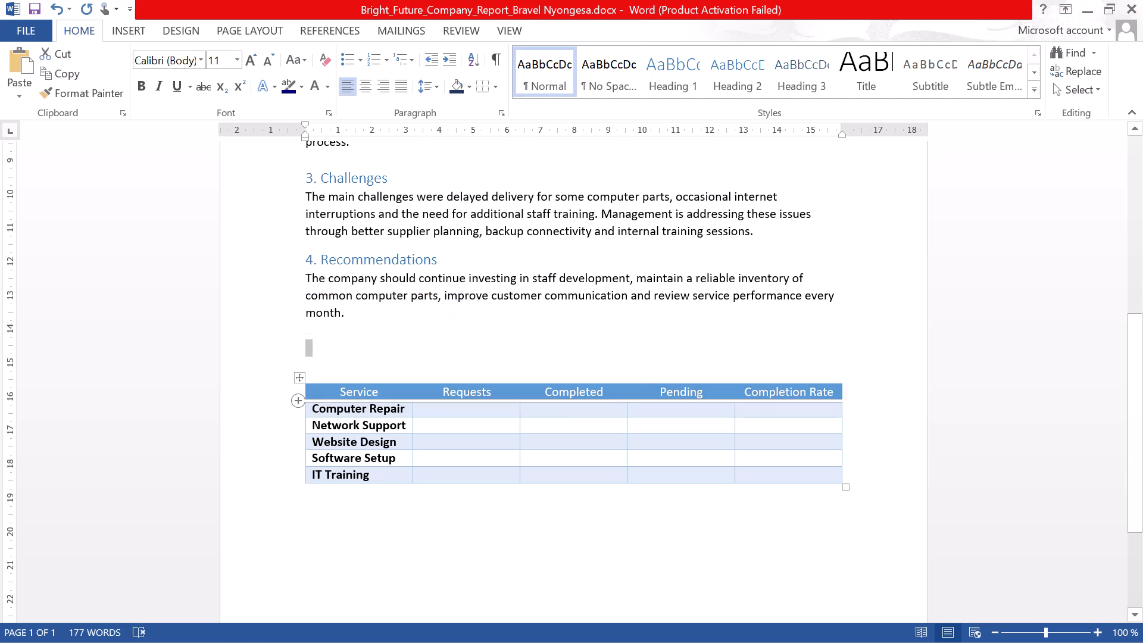
left_click(136, 87)
left_click(246, 66)
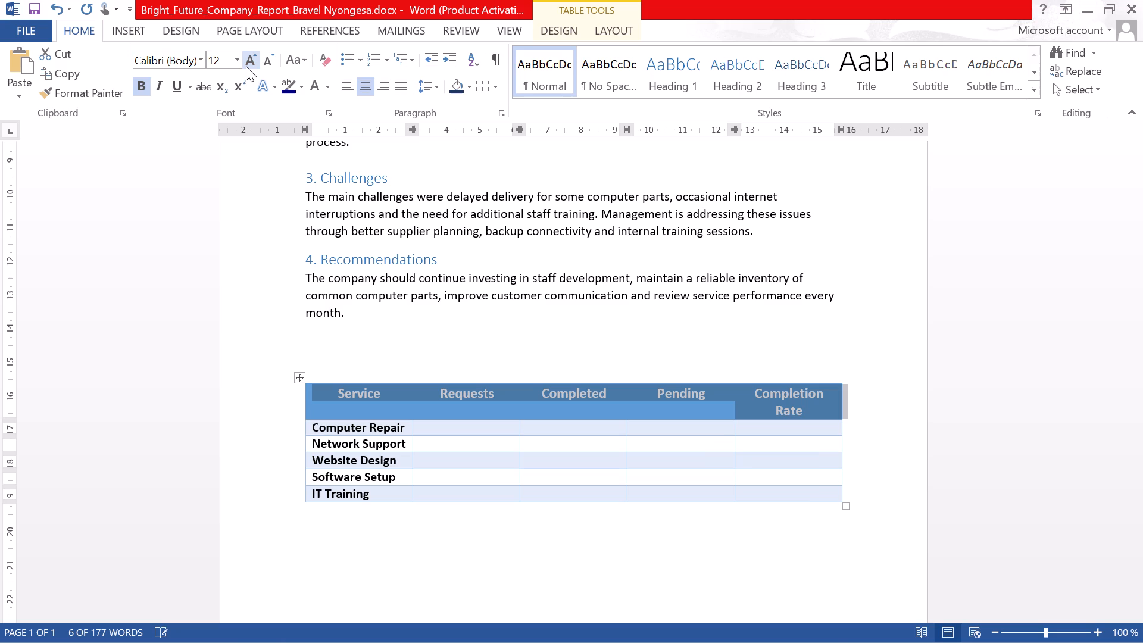
left_click(771, 340)
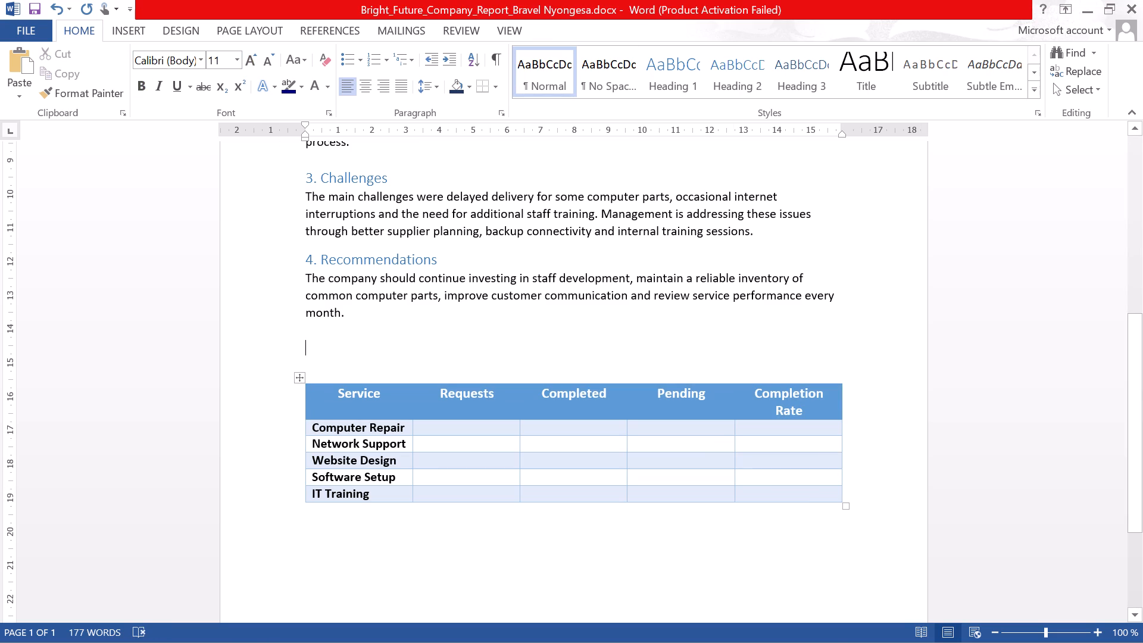
Widen the Completion Rate column so its heading fits on one line.
left_click_drag(842, 394, 870, 389)
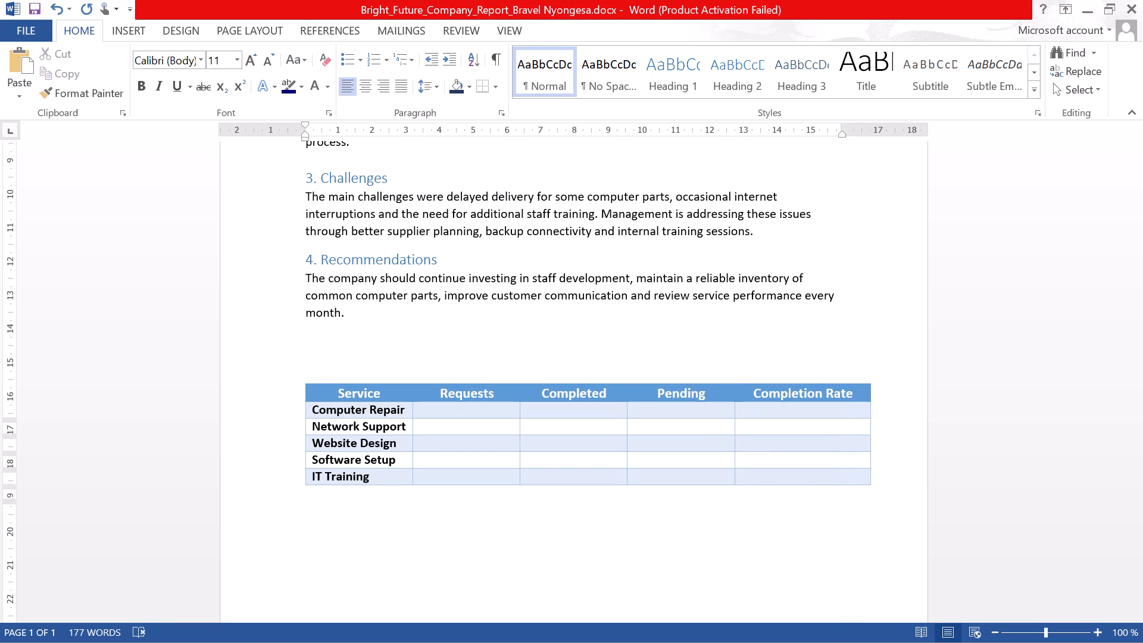
Reduce the five service names in the table's first column to 10 pt and save the report.
left_click(336, 412)
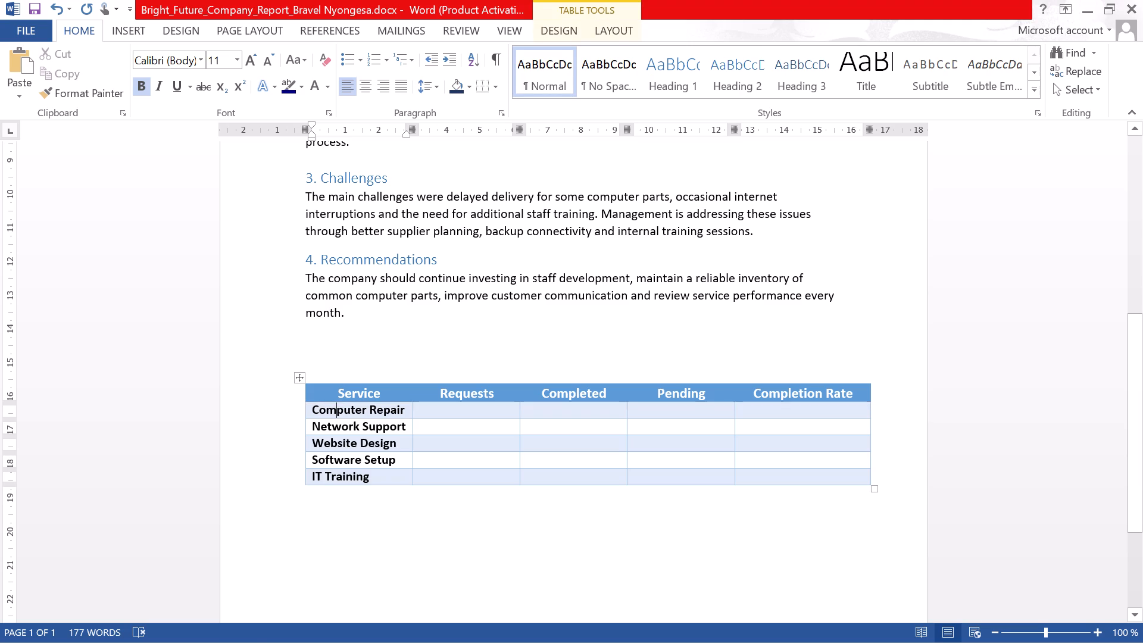
left_click(429, 410)
key("alt+Tab")
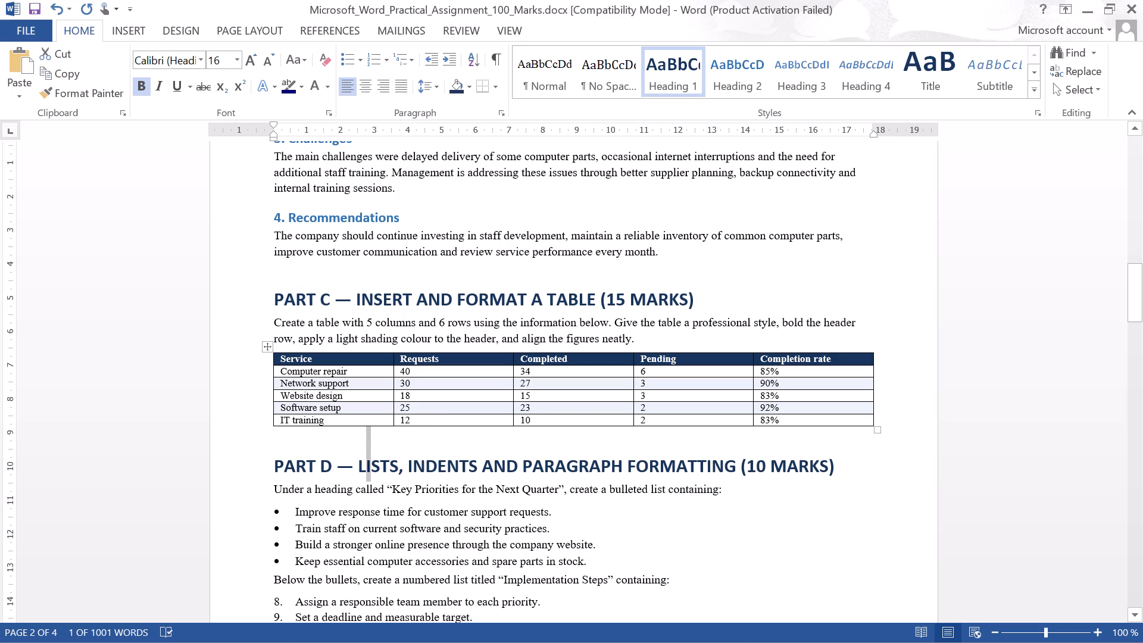
left_click(345, 370)
key("alt+Tab")
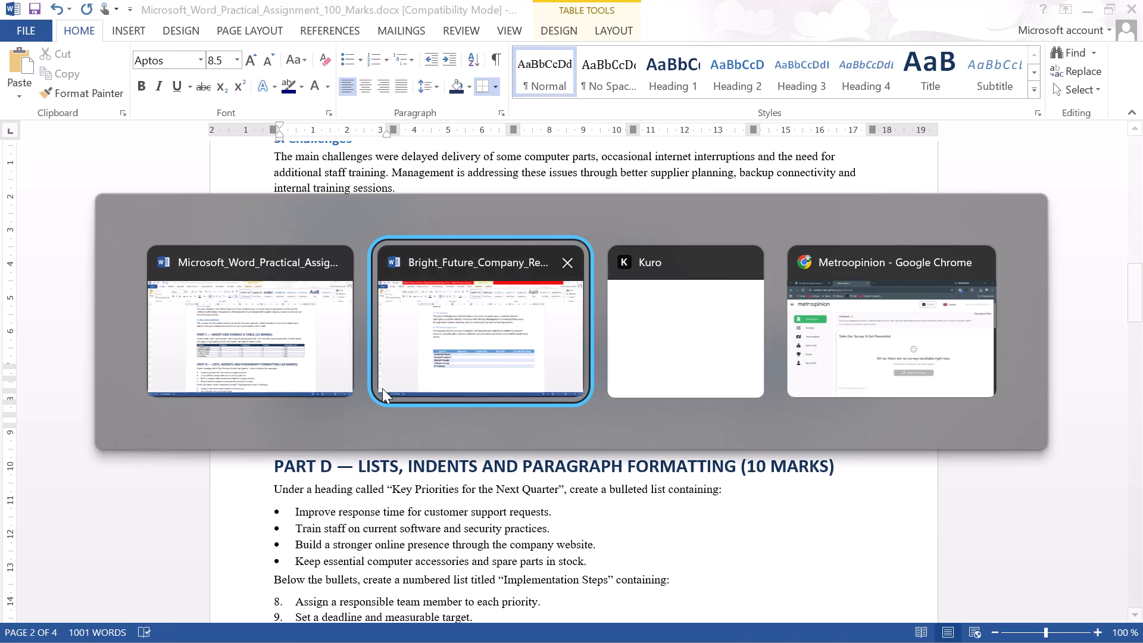
left_click(427, 344)
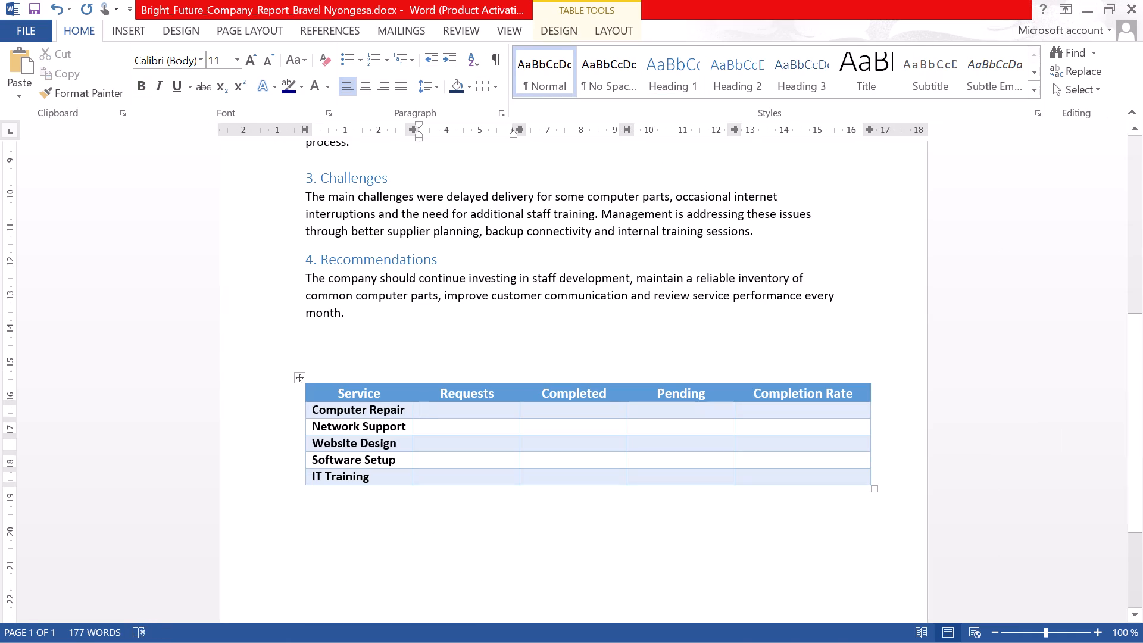
left_click_drag(311, 406, 344, 433)
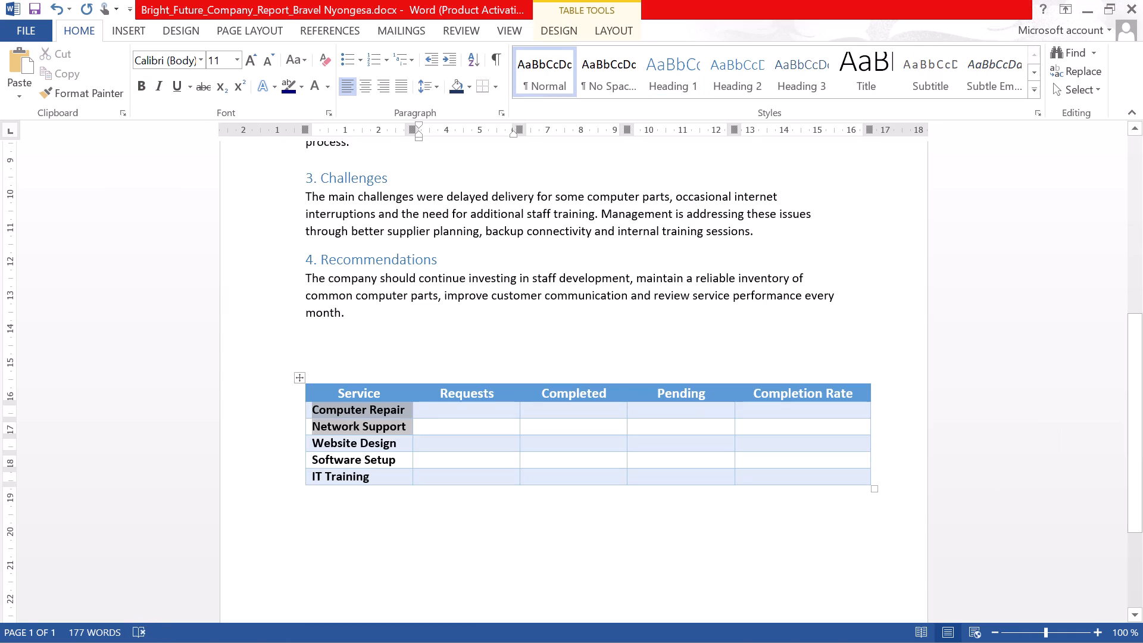
left_click_drag(344, 433, 363, 479)
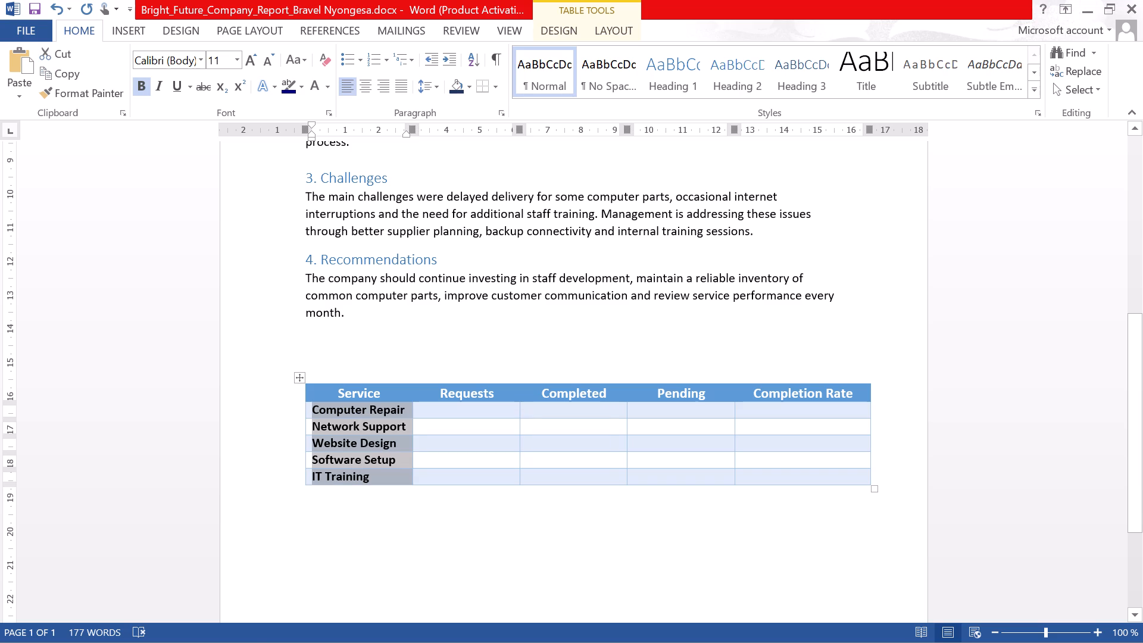
left_click(279, 67)
left_click(270, 64)
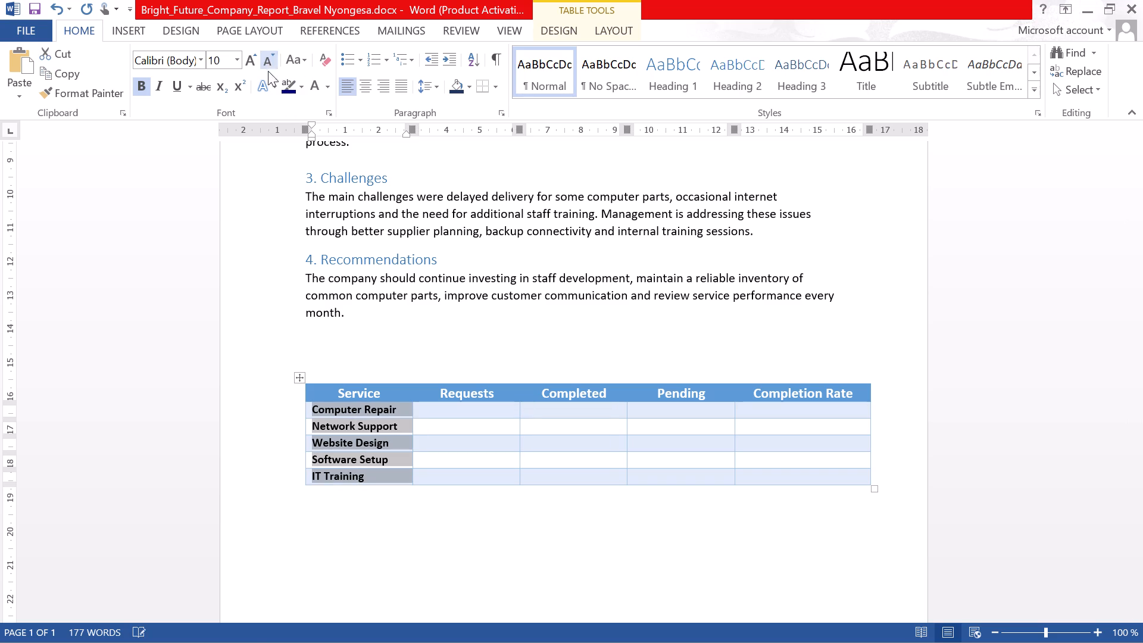
left_click(433, 486)
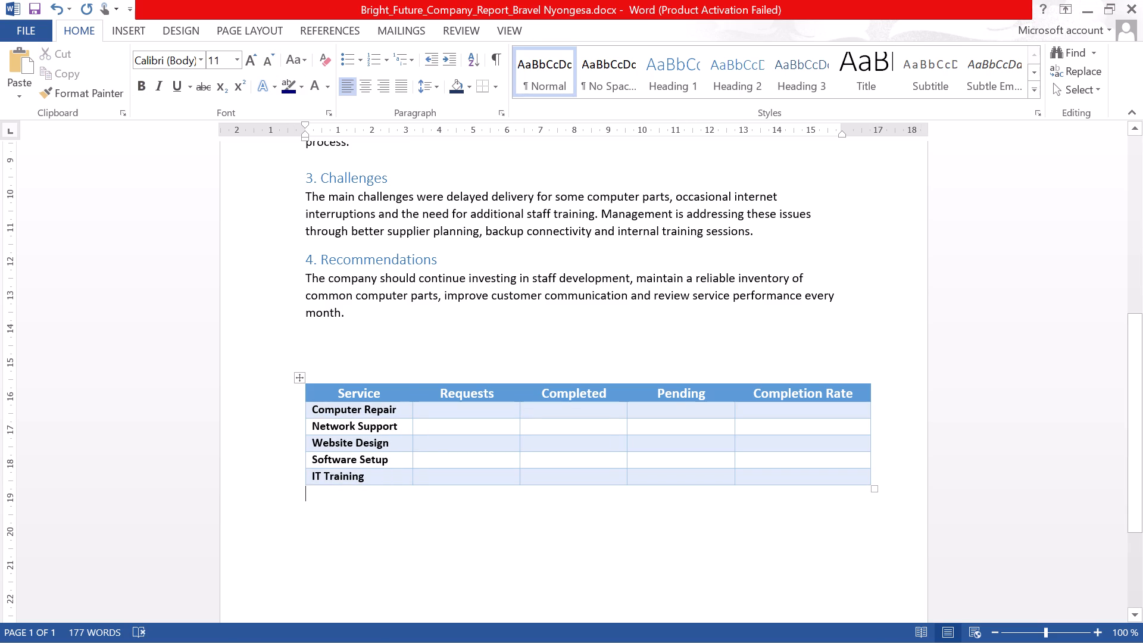
key("ctrl+s")
Fill the Requests column from the assignment's table: Computer Repair 40, Network Support 30, Website Design 18, Software Setup 25, IT Training 12.
key("alt+Tab")
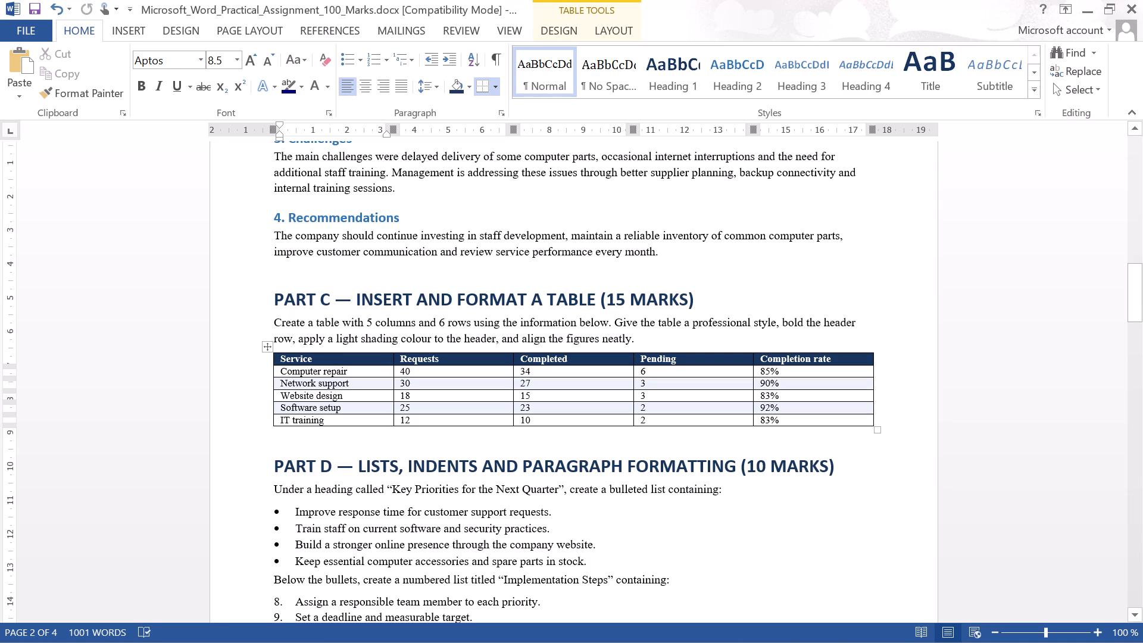
key("alt+Tab")
left_click(439, 410)
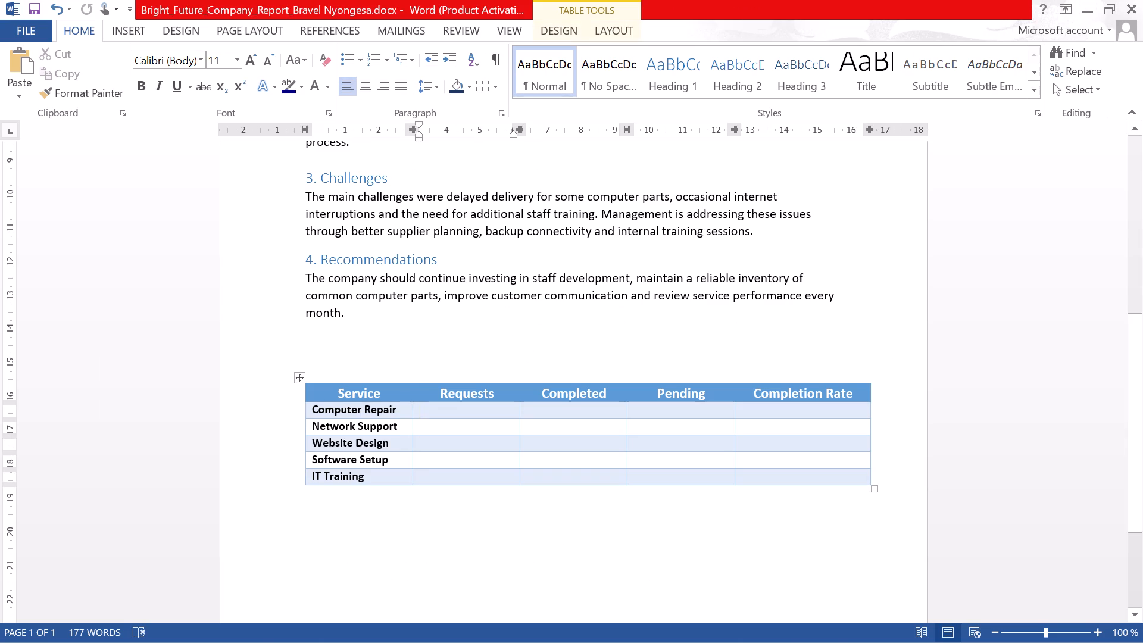
type("40")
key("Down")
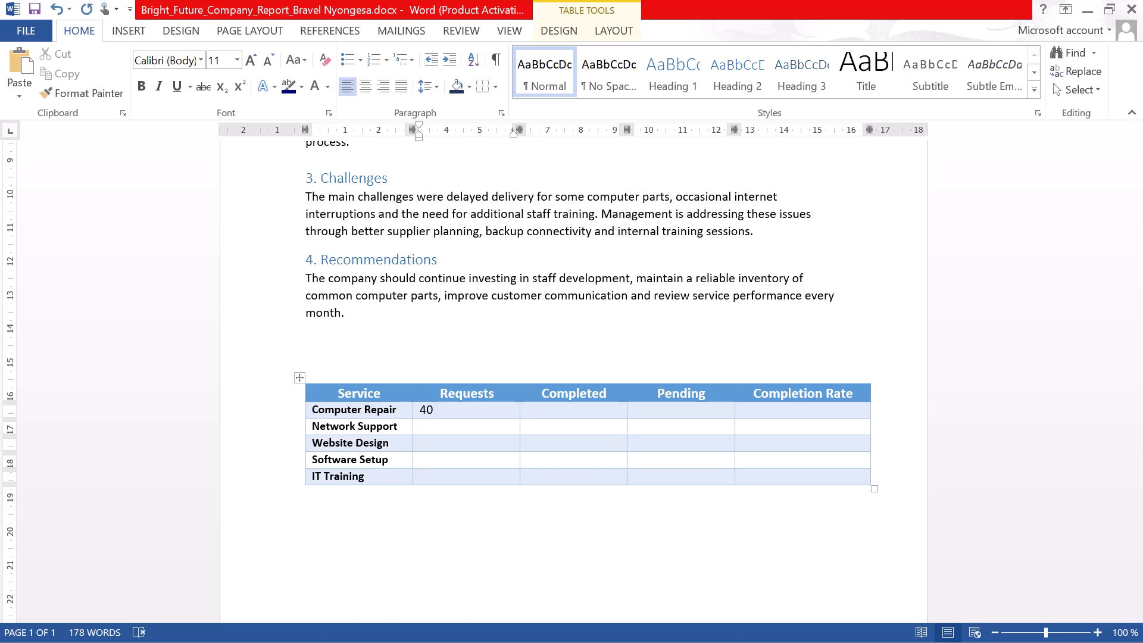
type("30")
key("Down")
key("alt+Tab")
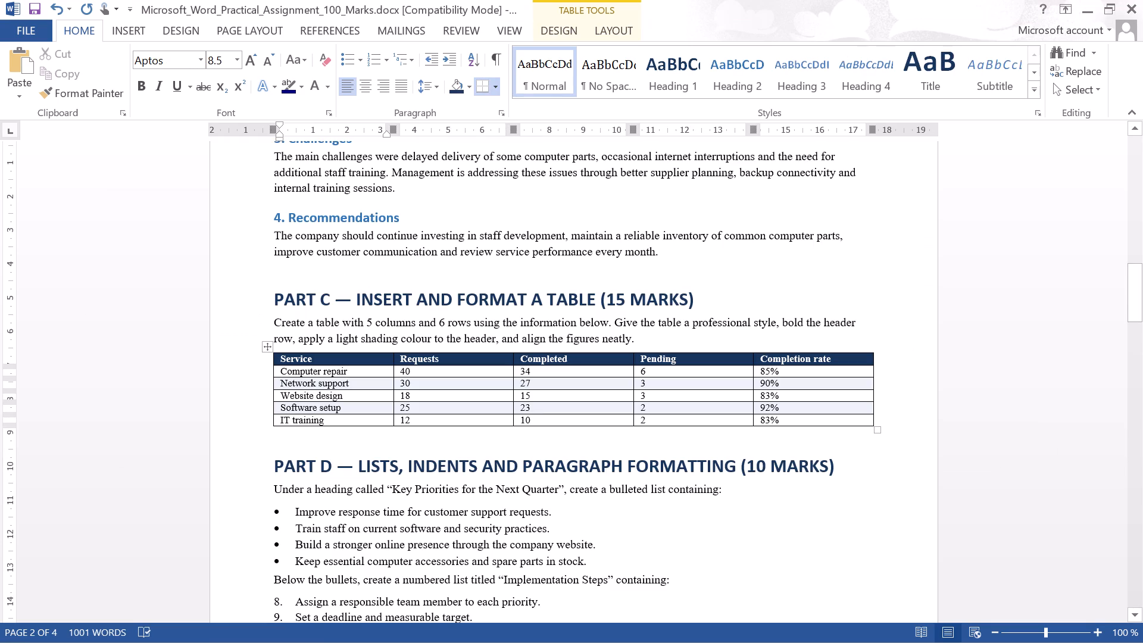
key("alt+Tab")
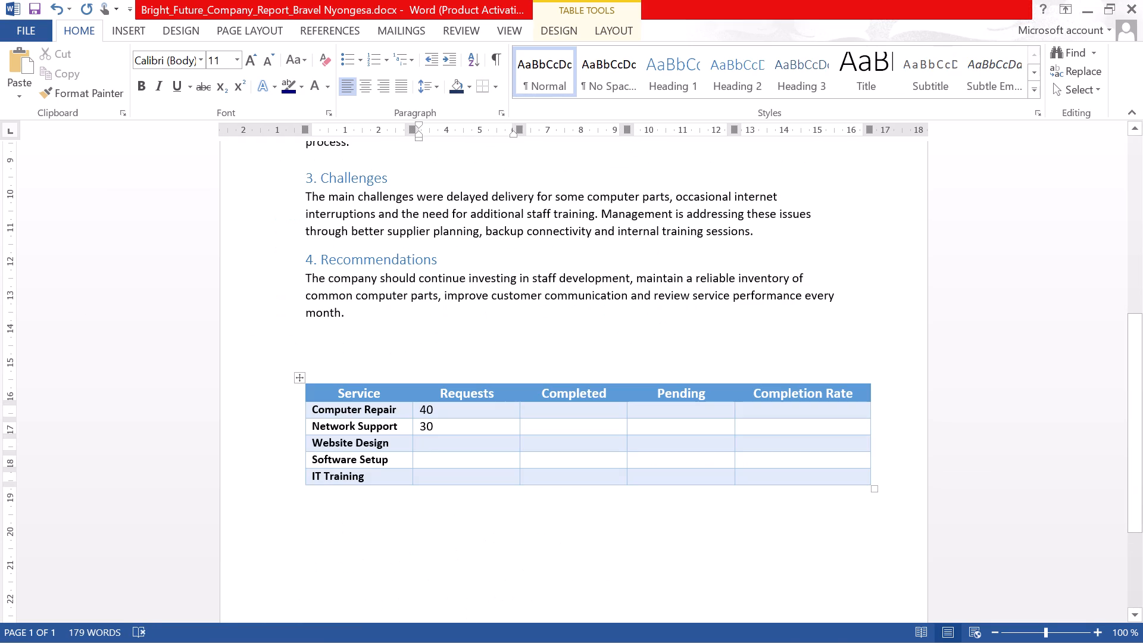
key("1")
key("8")
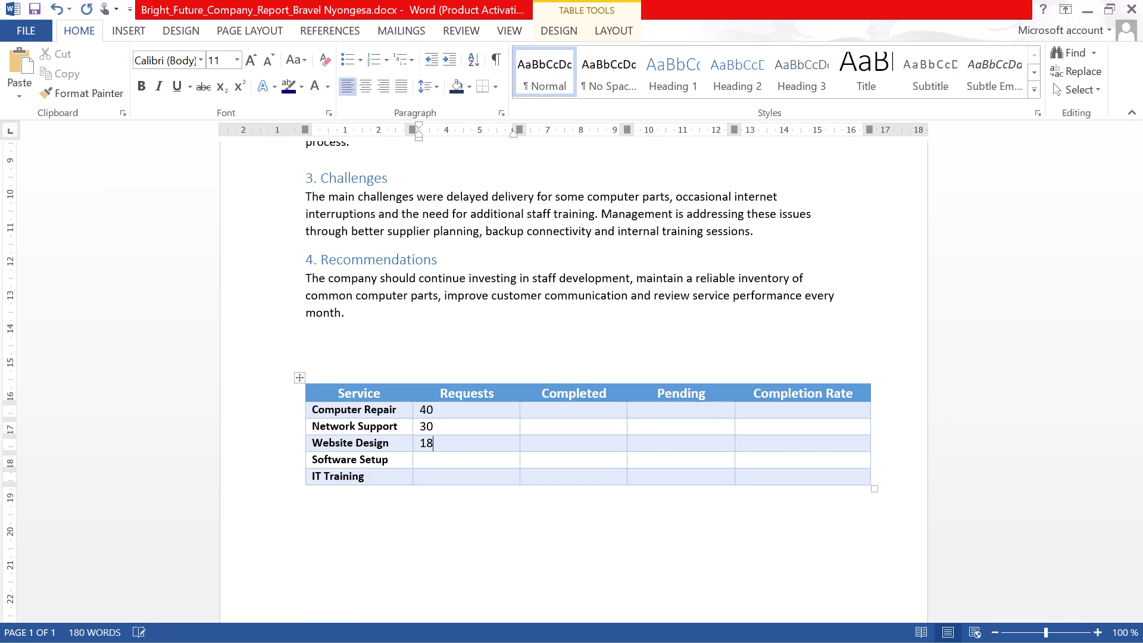
key("Down")
type("25")
key("Down")
type("12")
Enter the Completed figures from the bottom row upward: IT Training 10, Software Setup 23, Website Design 15.
key("Tab")
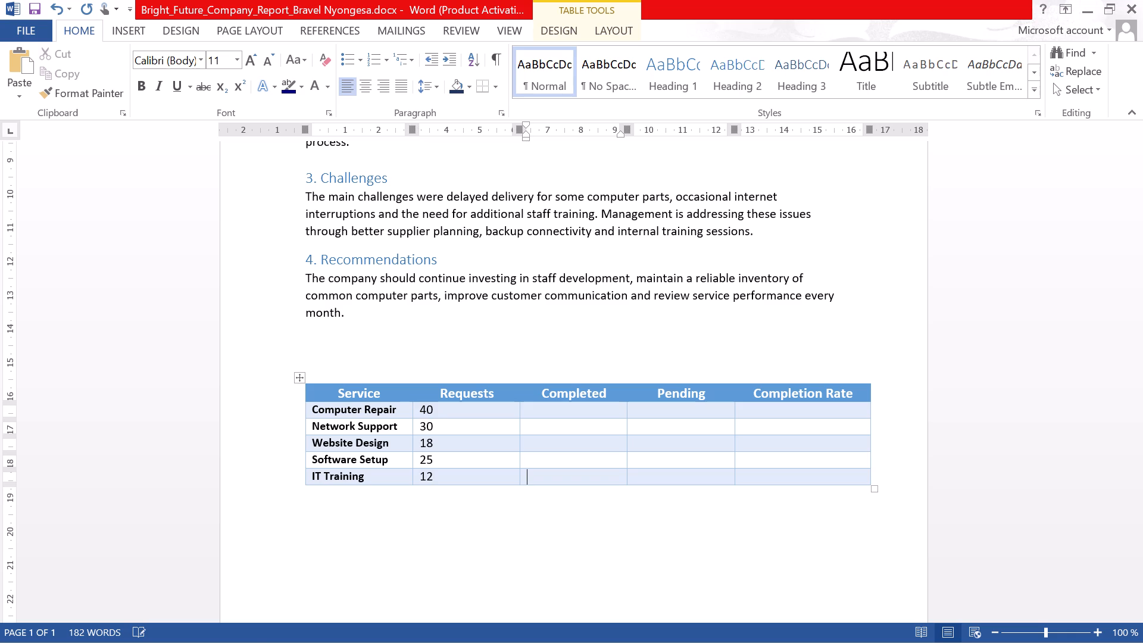
key("alt+Tab")
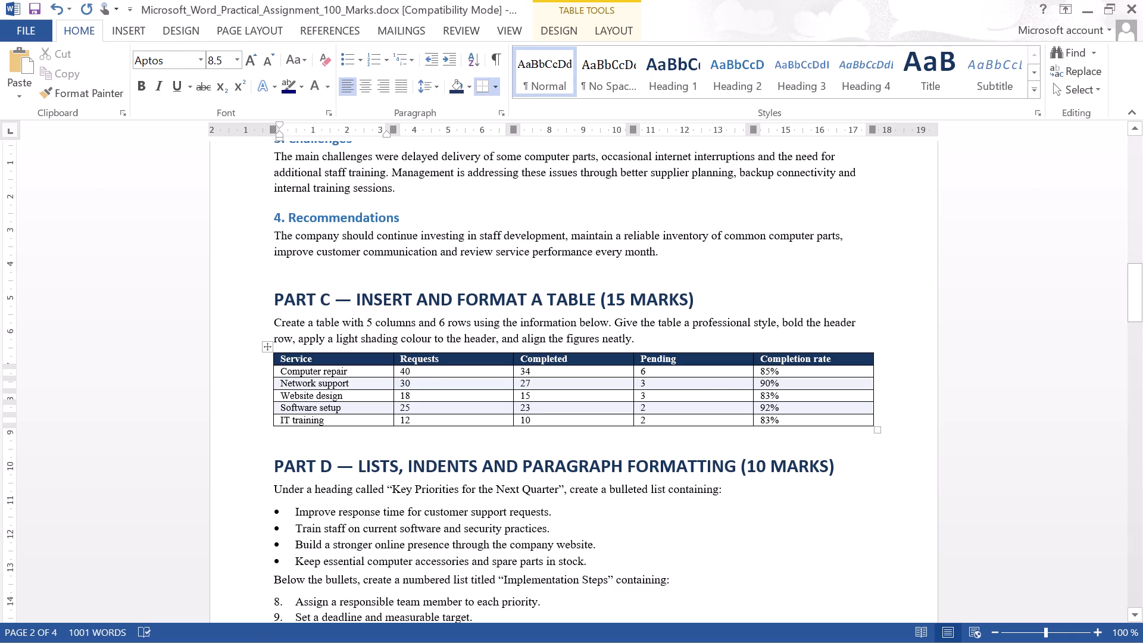
key("alt+Tab")
type("10")
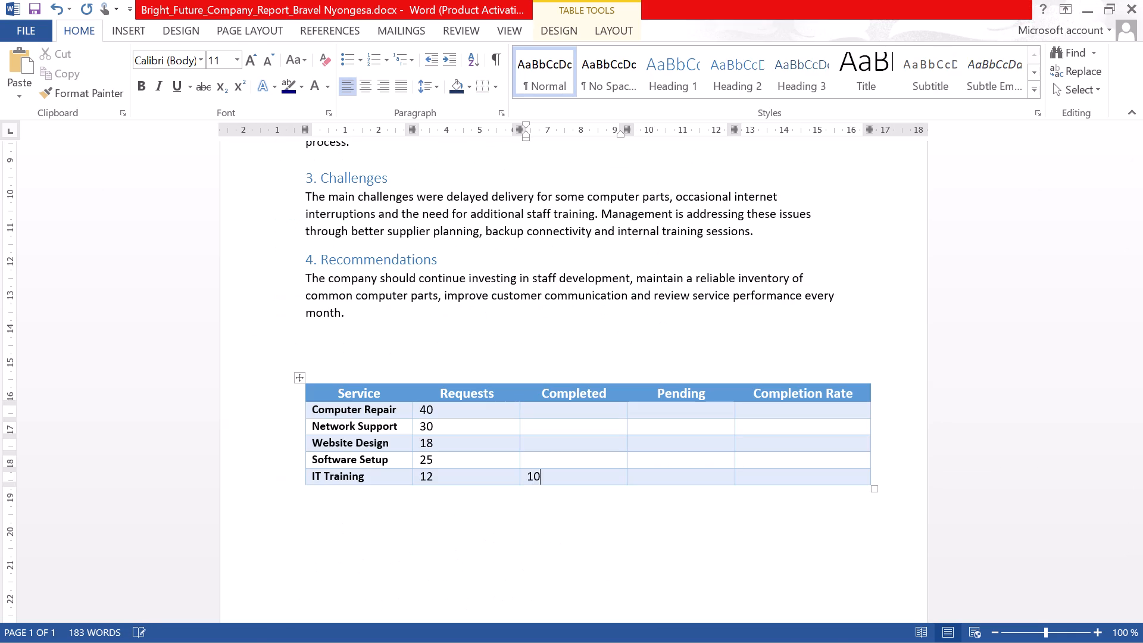
key("Up")
type("23")
key("Up")
type("15")
Enter 27 as Network Support's Completed figure, moving the misplaced 27 out of the Website Design cell.
key("alt+Tab")
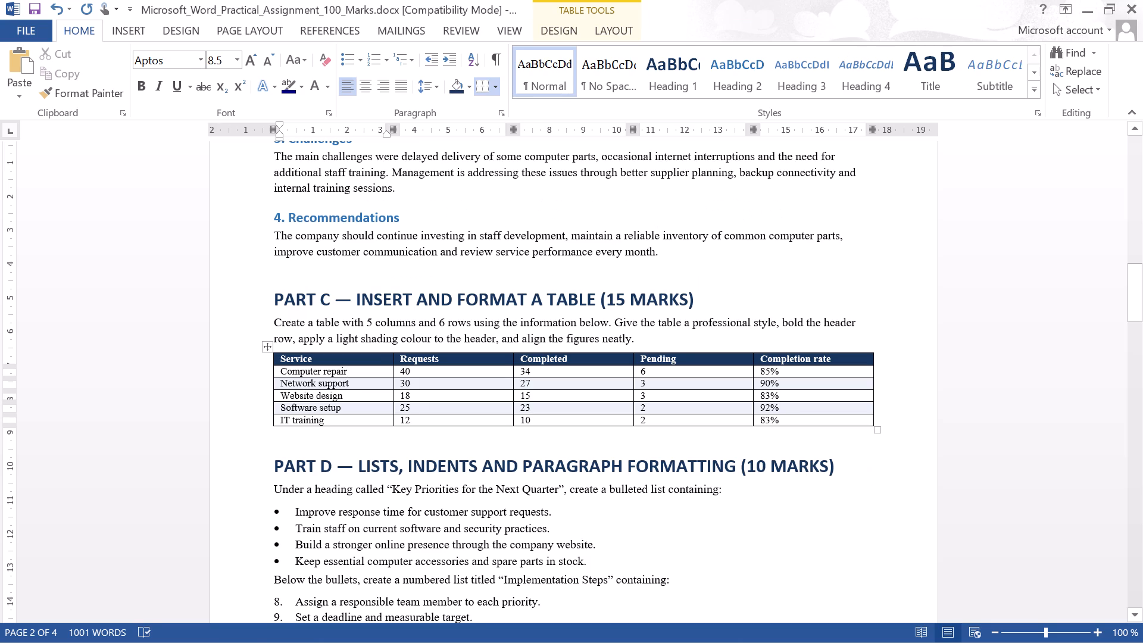
key("alt+Tab")
type("27")
key("Up")
type("34")
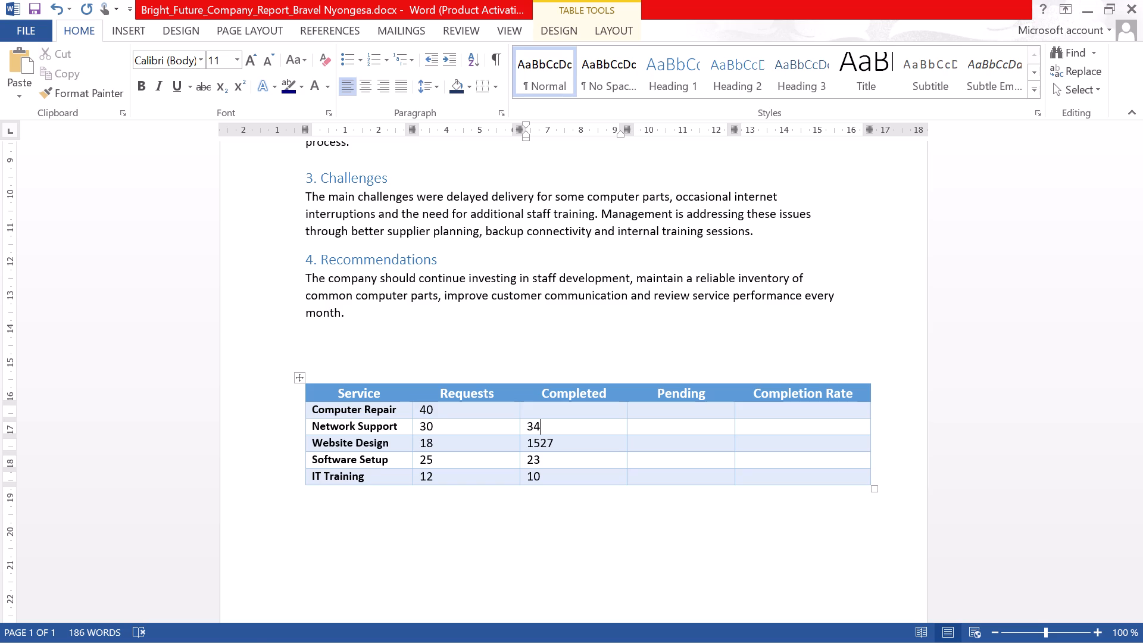
key("alt+Tab")
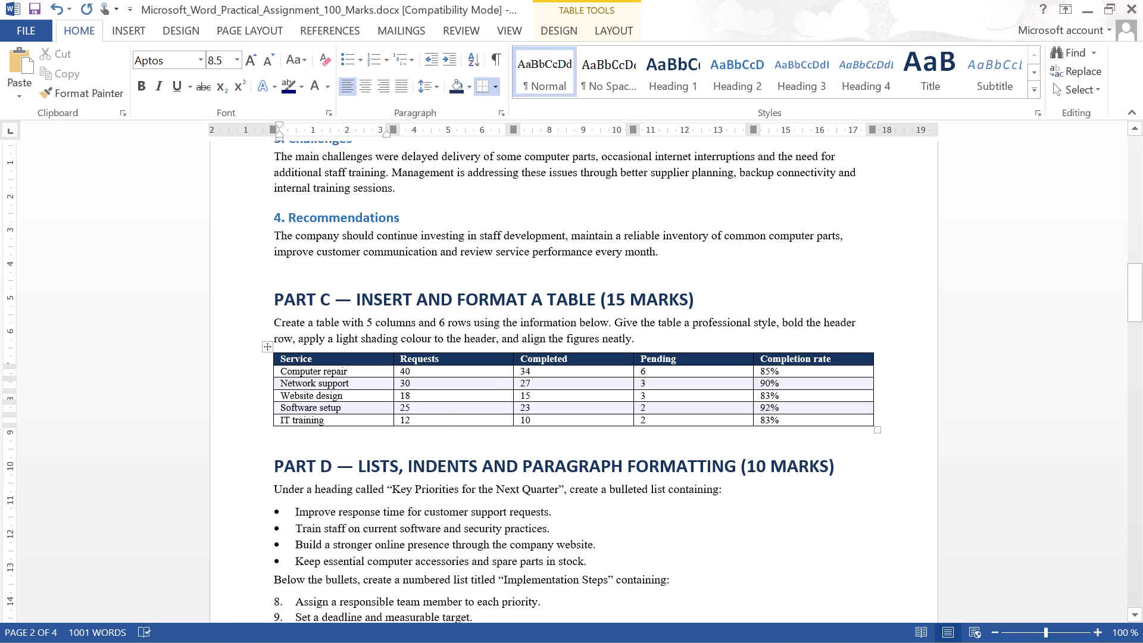
key("alt+Tab")
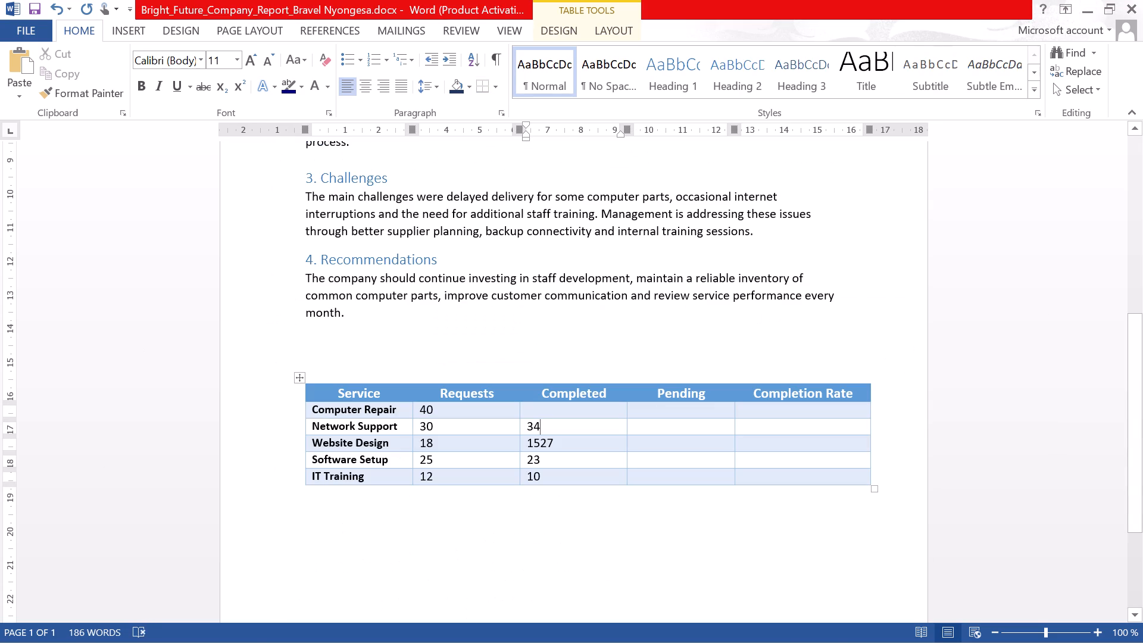
key("Down")
left_click_drag(541, 447, 560, 444)
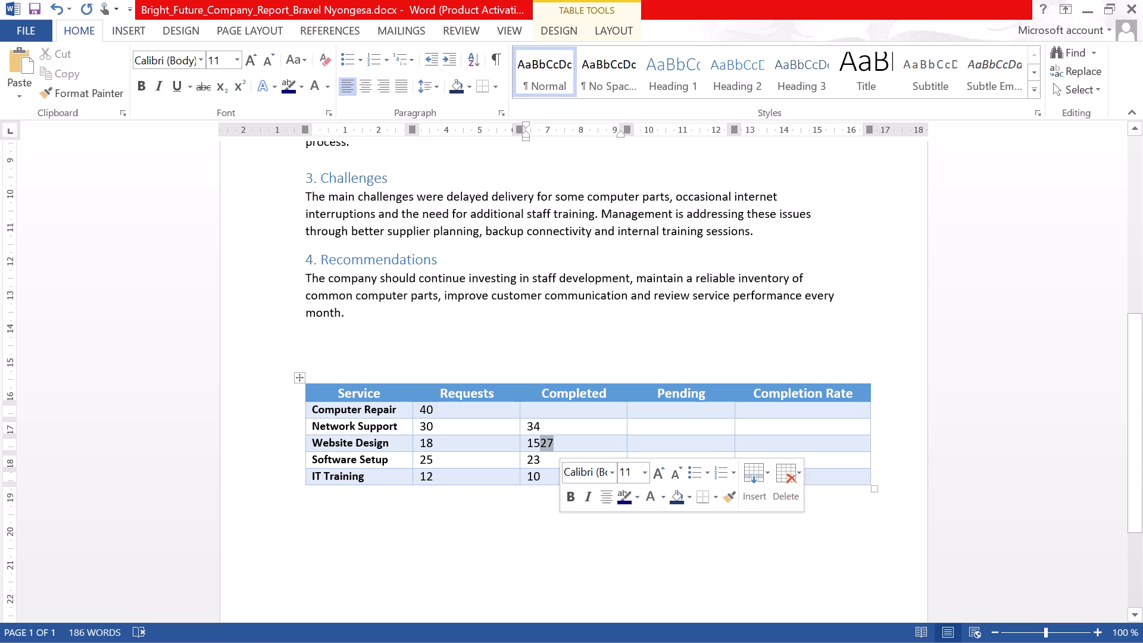
key("ctrl+x")
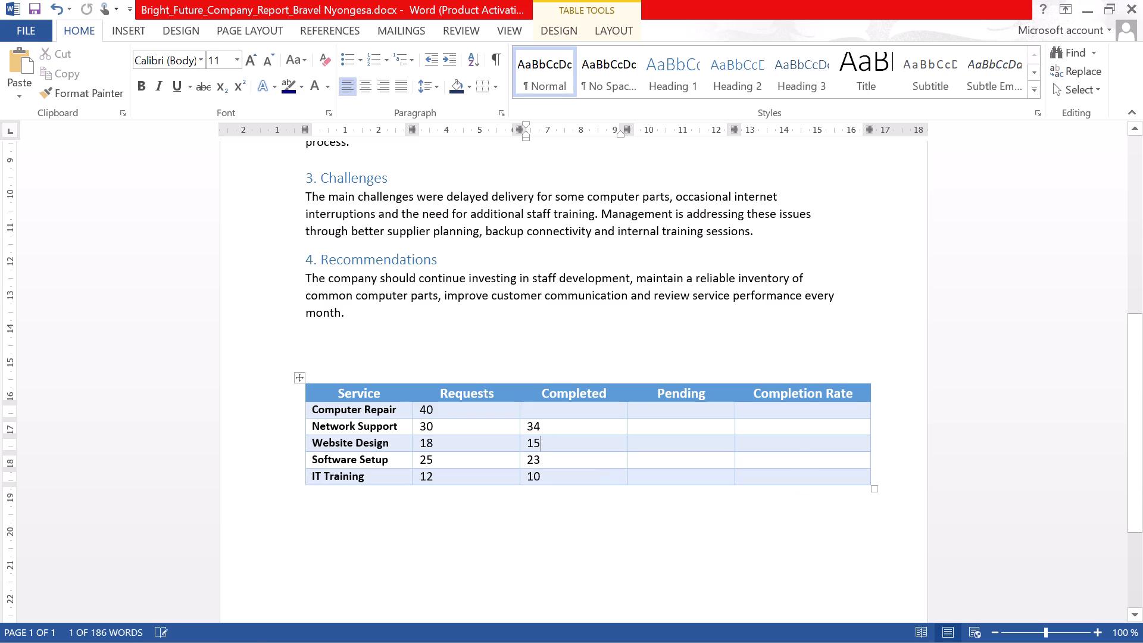
double_click(536, 426)
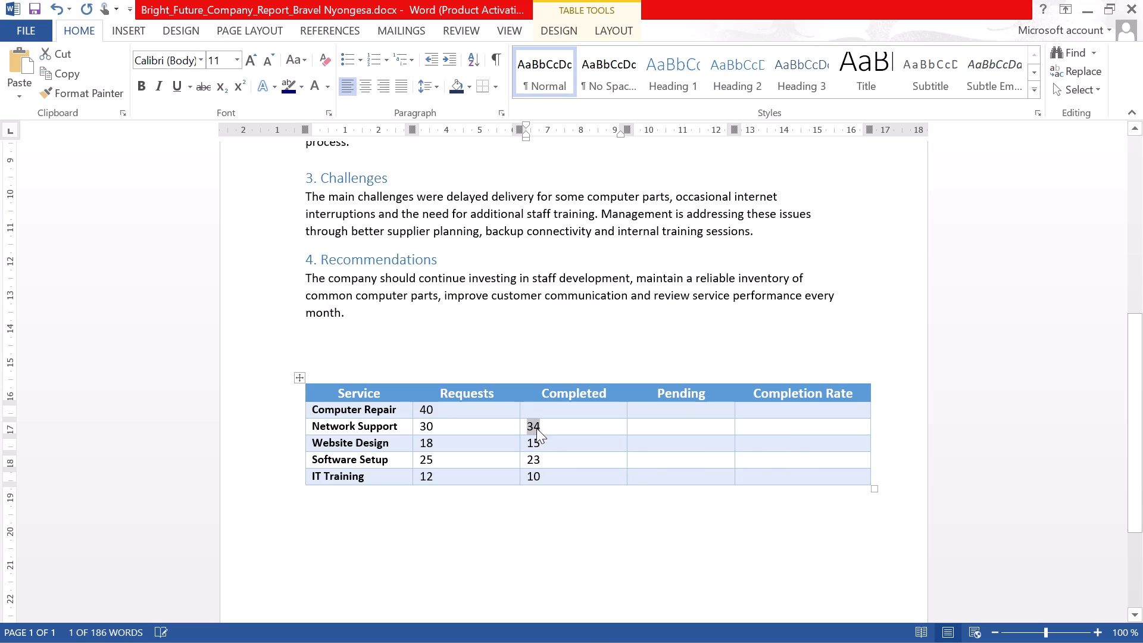
key("ctrl+v")
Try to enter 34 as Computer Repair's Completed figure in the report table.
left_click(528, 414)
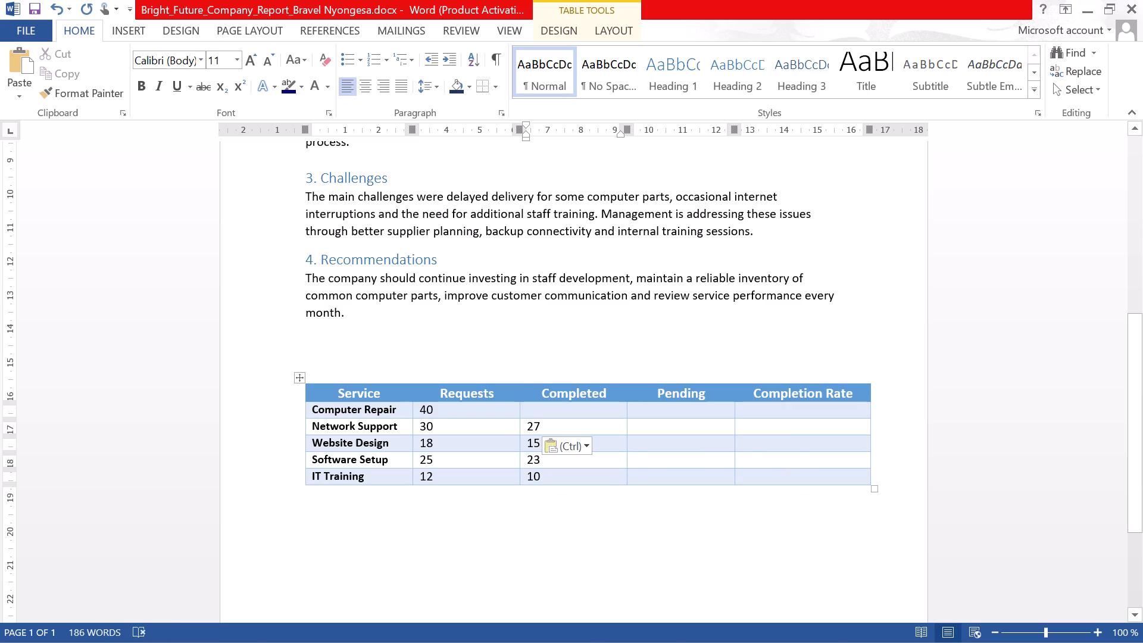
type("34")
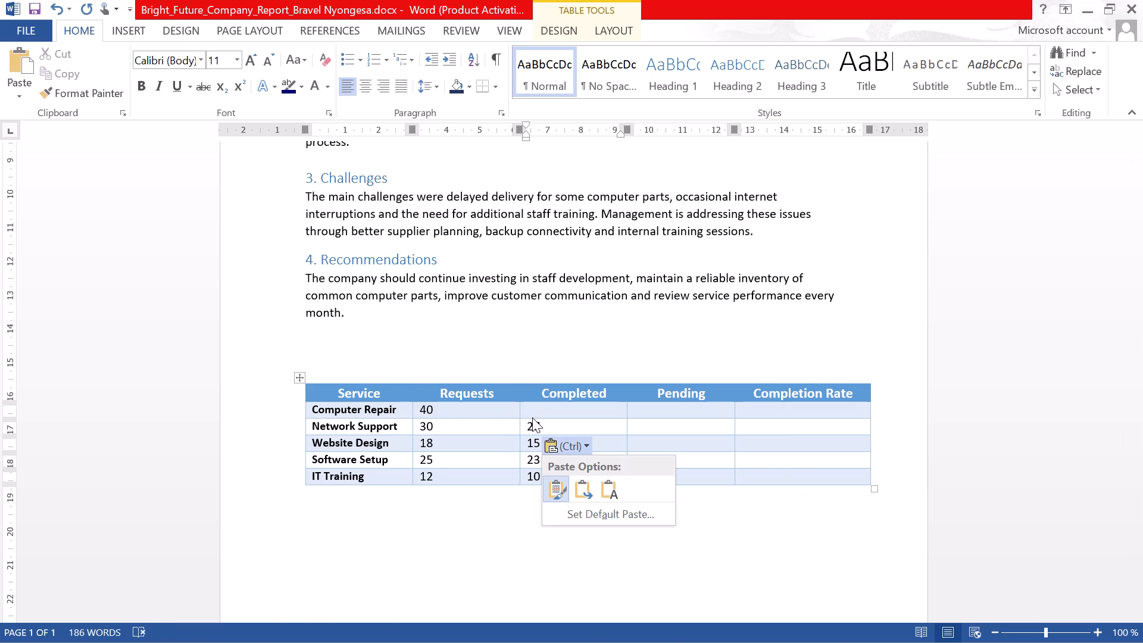
Try to copy the five Pending figures from the assignment's table into the report's Pending column, starting at the Computer Repair row.
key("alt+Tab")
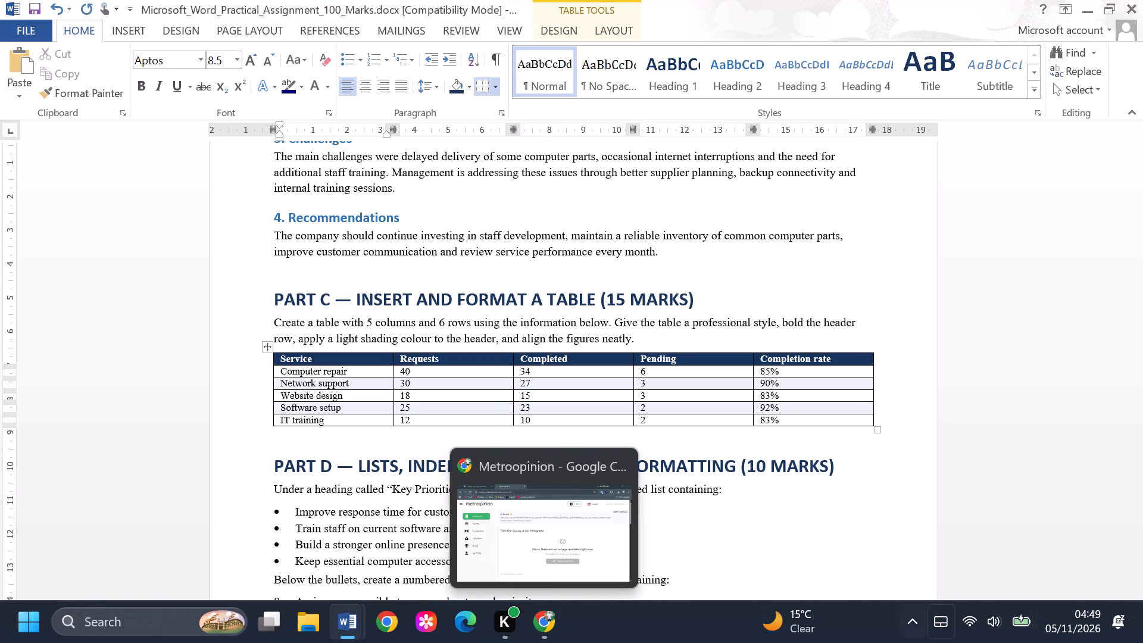
left_click(1083, 621)
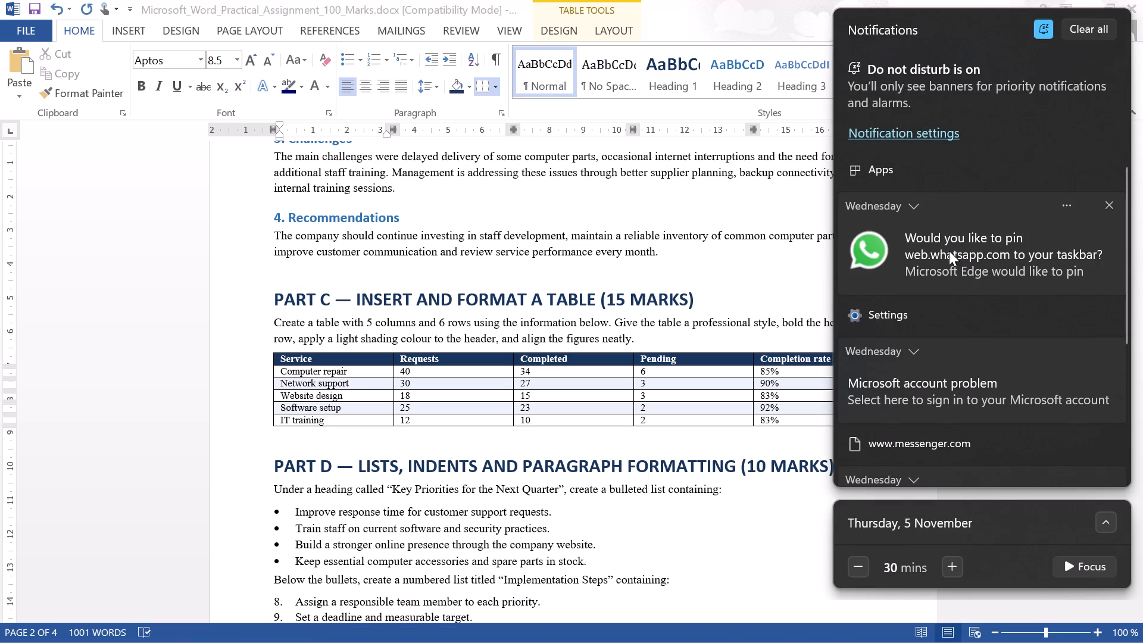
left_click(742, 554)
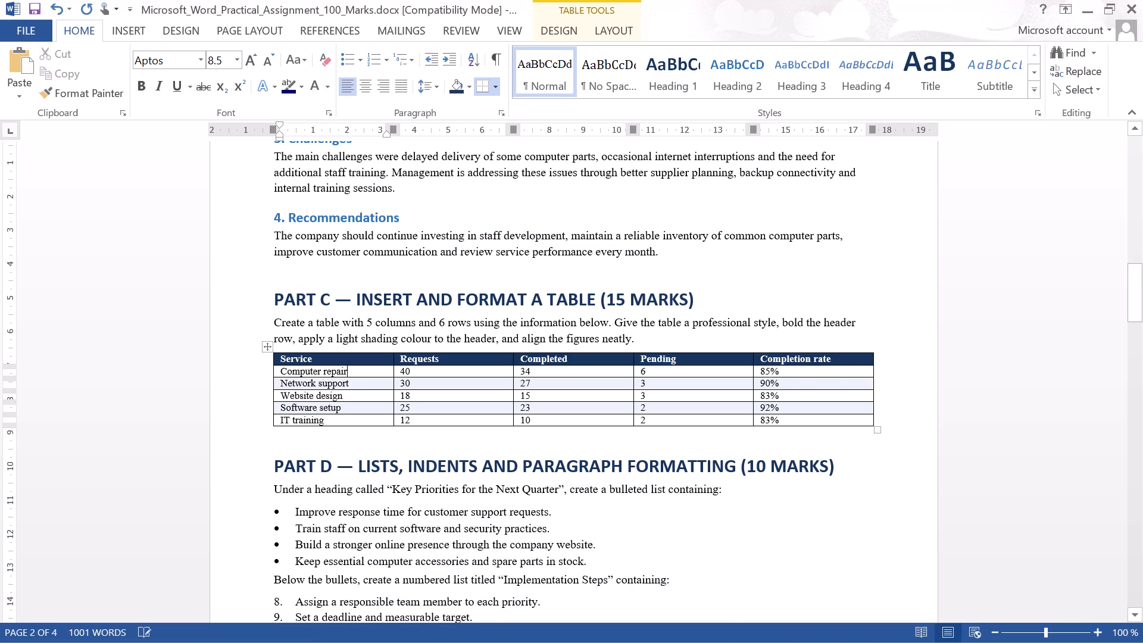
left_click_drag(641, 367, 649, 419)
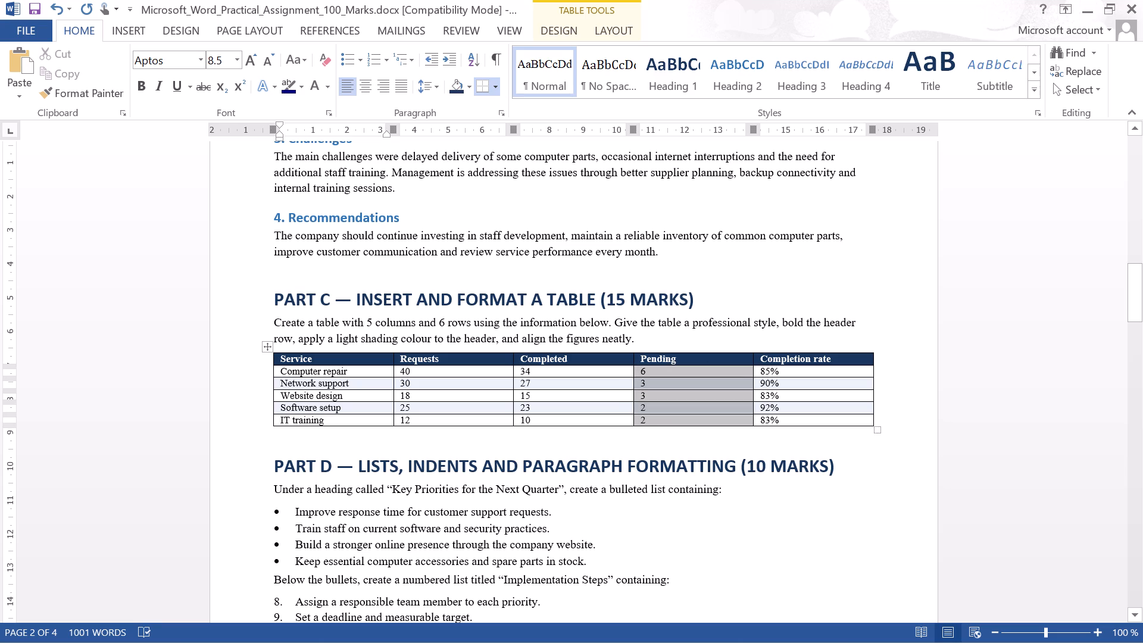
key("ctrl+c")
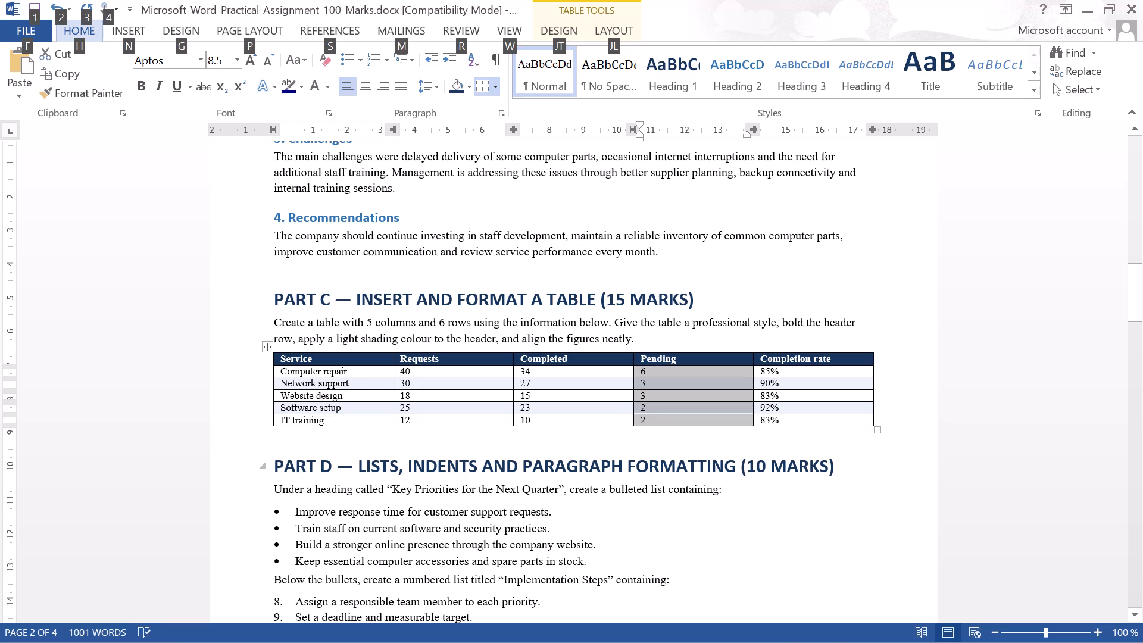
key("ctrl+c")
key("alt+Tab")
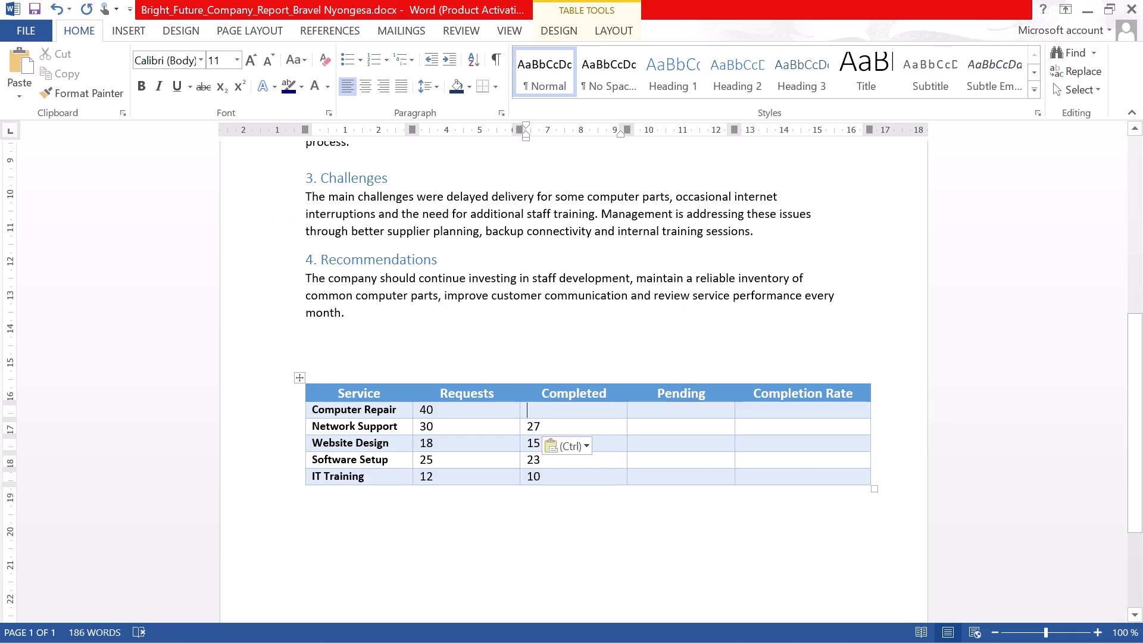
left_click(646, 411)
key("ctrl+v")
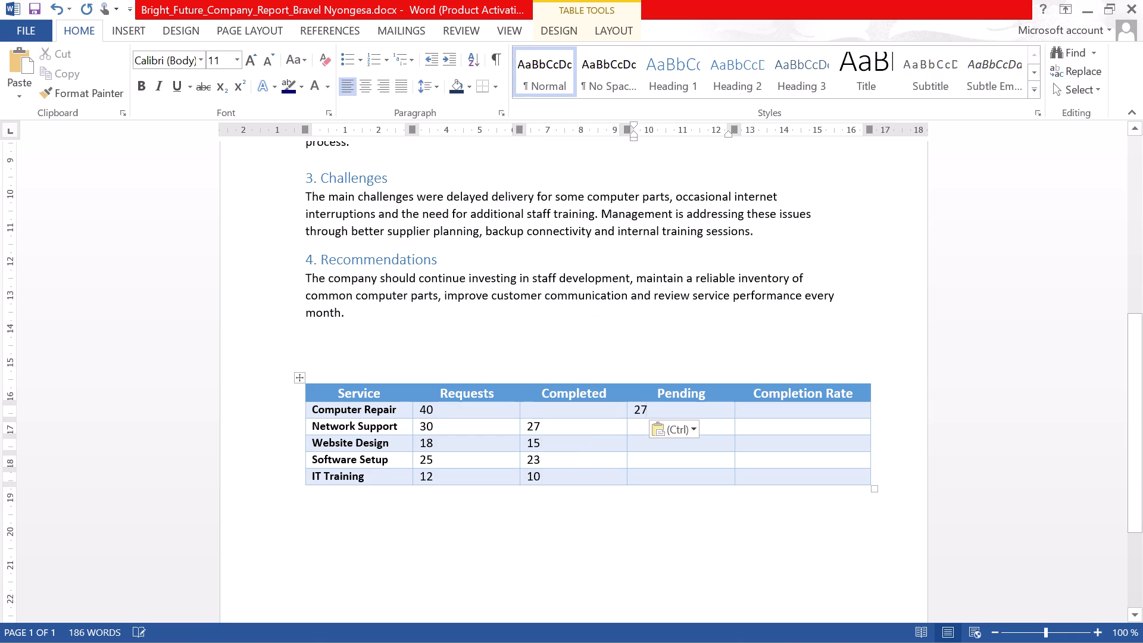
Enter 34 as Computer Repair's Completed figure in the report table.
left_click(542, 416)
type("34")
Fill the Pending column from the assignment's table: Computer Repair 6, Network Support 3, Website Design 3, Software Setup 2, IT Training 2.
left_click(653, 411)
left_click_drag(653, 411, 632, 408)
key("alt+Tab")
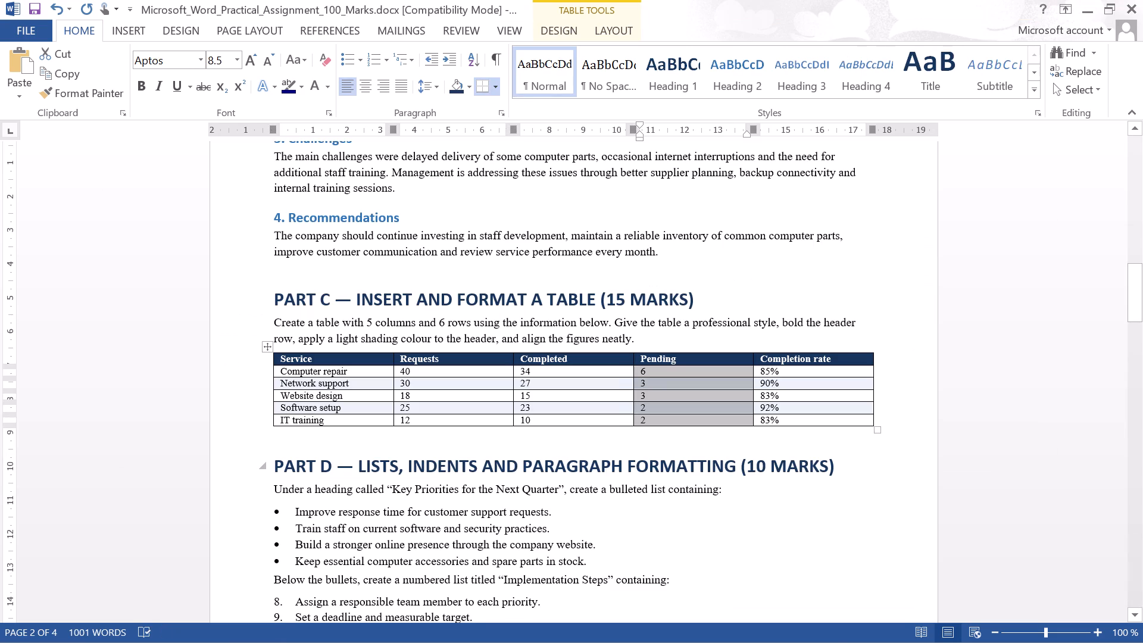
key("alt+Tab")
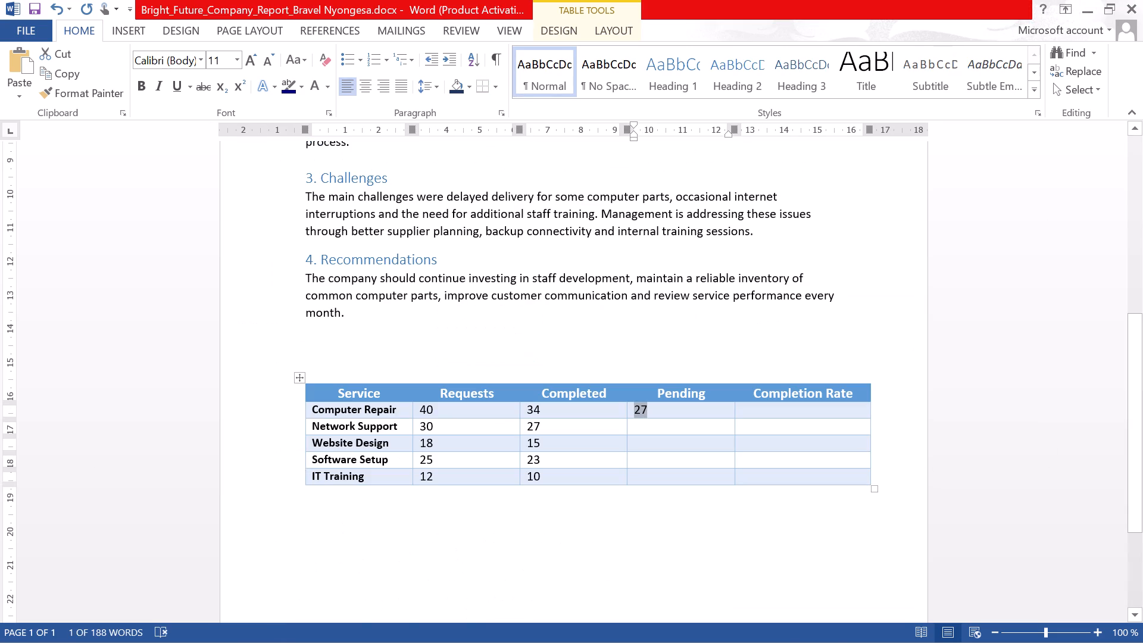
key("6")
key("Down")
key("3")
key("Down")
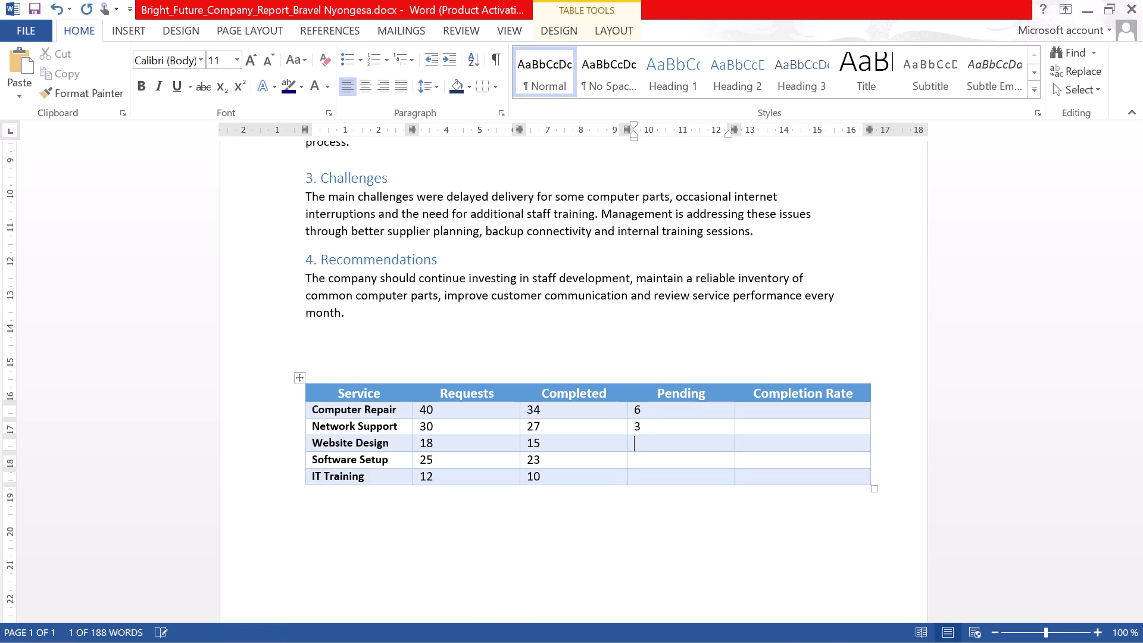
key("3")
key("Down")
key("2")
key("Down")
key("2")
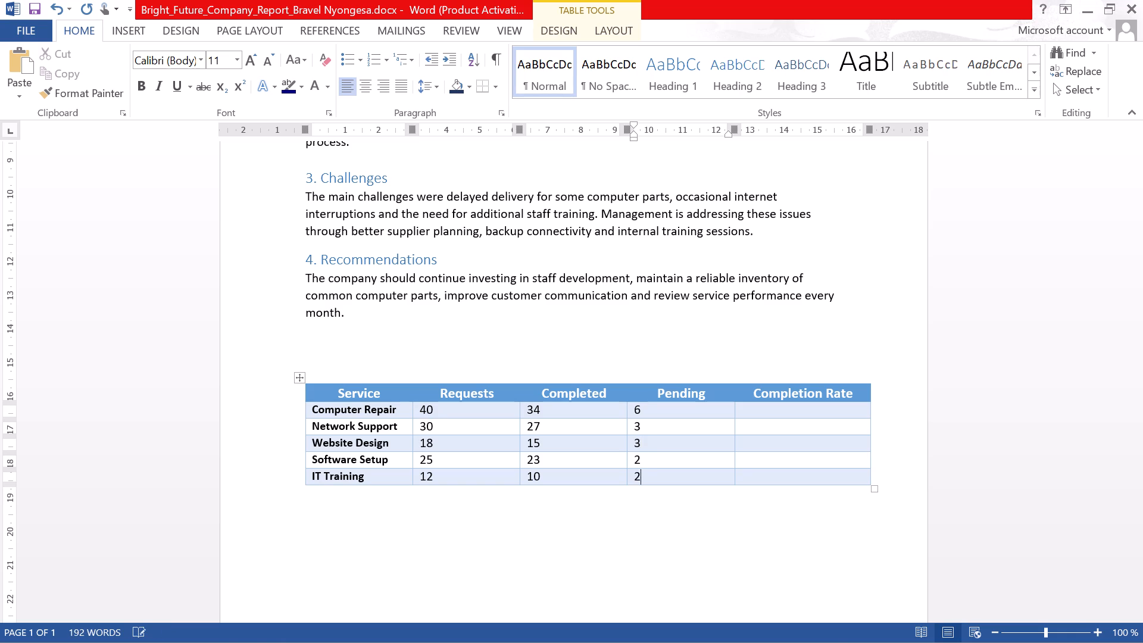
Check the assignment's table and enter 85% as the Completion Rate for Computer Repair in the report's table.
key("Tab")
key("alt+Tab")
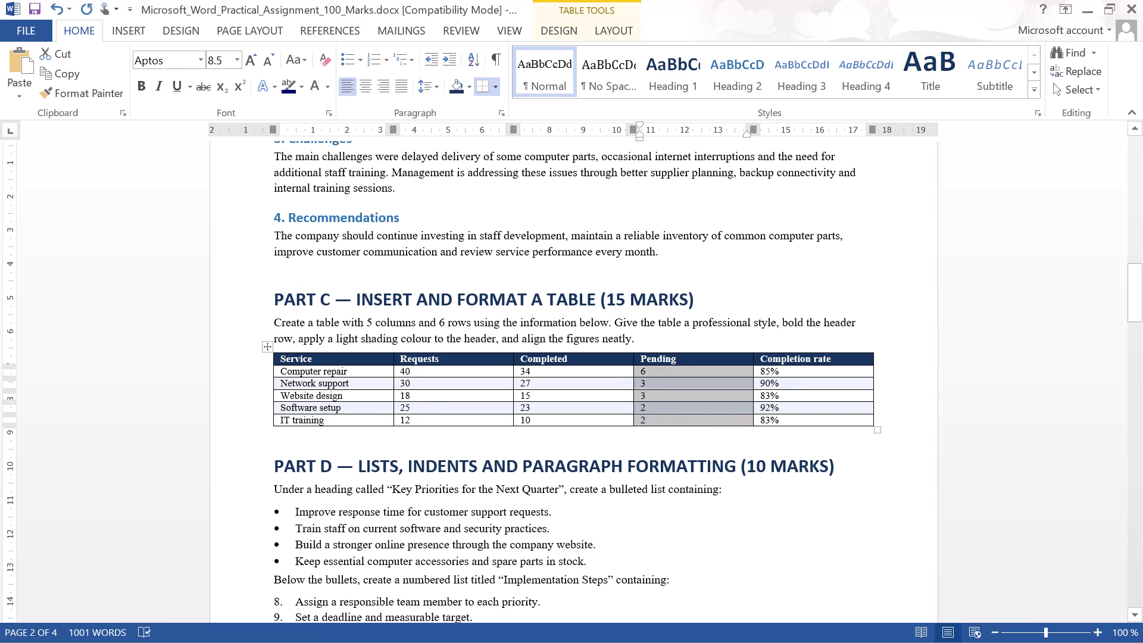
key("alt+Tab")
left_click(761, 417)
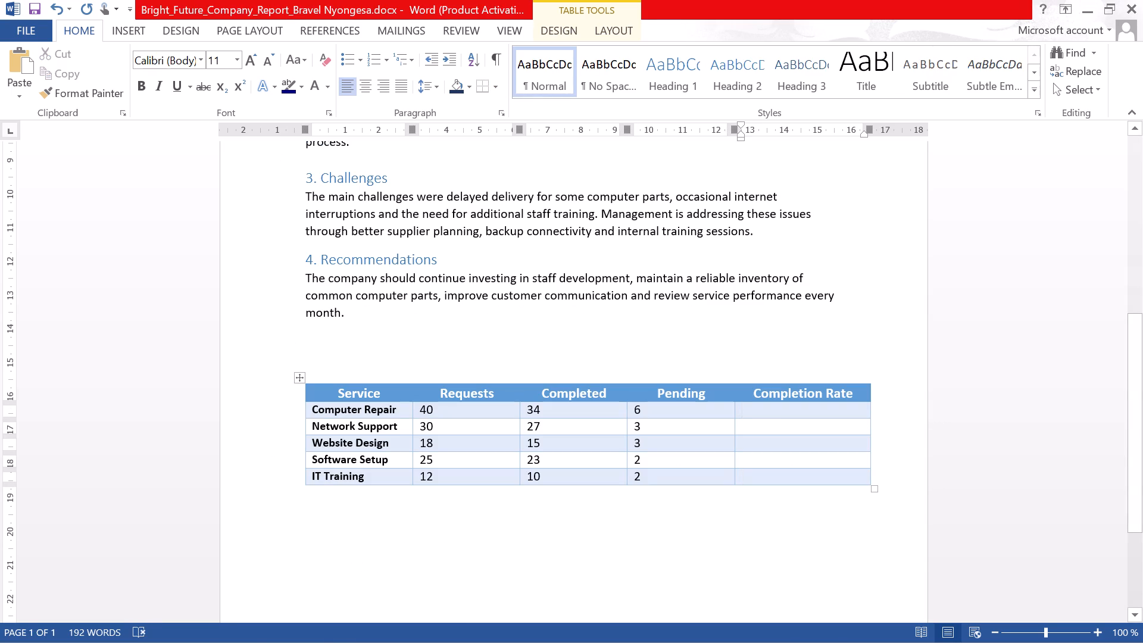
key("5")
key("BackSpace")
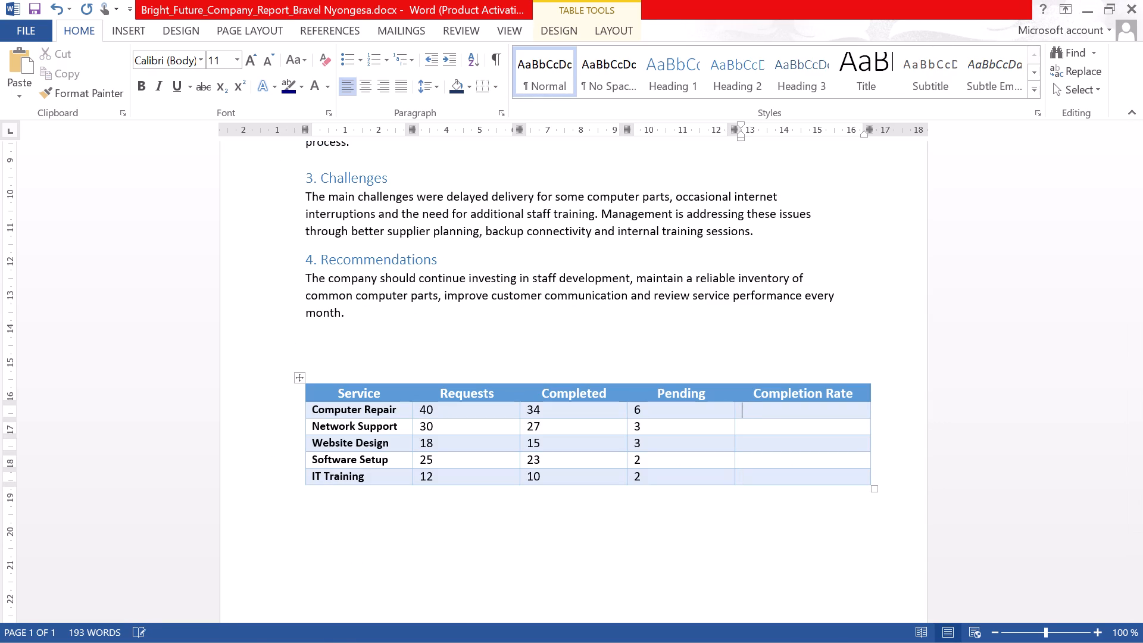
type("85")
key("shift+percent")
key("shift+Return")
key("BackSpace")
Enter the Completion Rate figures for Network Support, 90%, and Website Design, 83%.
key("Down")
type("90")
key("shift+percent")
key("Down")
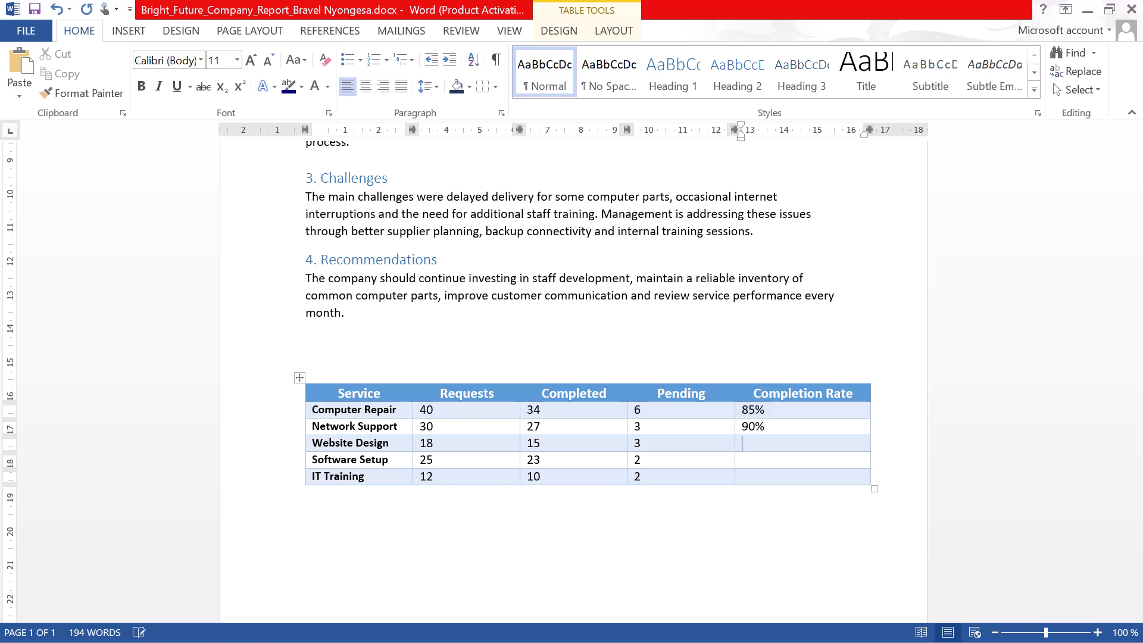
type("83")
key("shift+percent")
Complete the Completion Rate column from the assignment's table: Software Setup 92% and IT Training 83%.
key("Down")
key("alt+Tab")
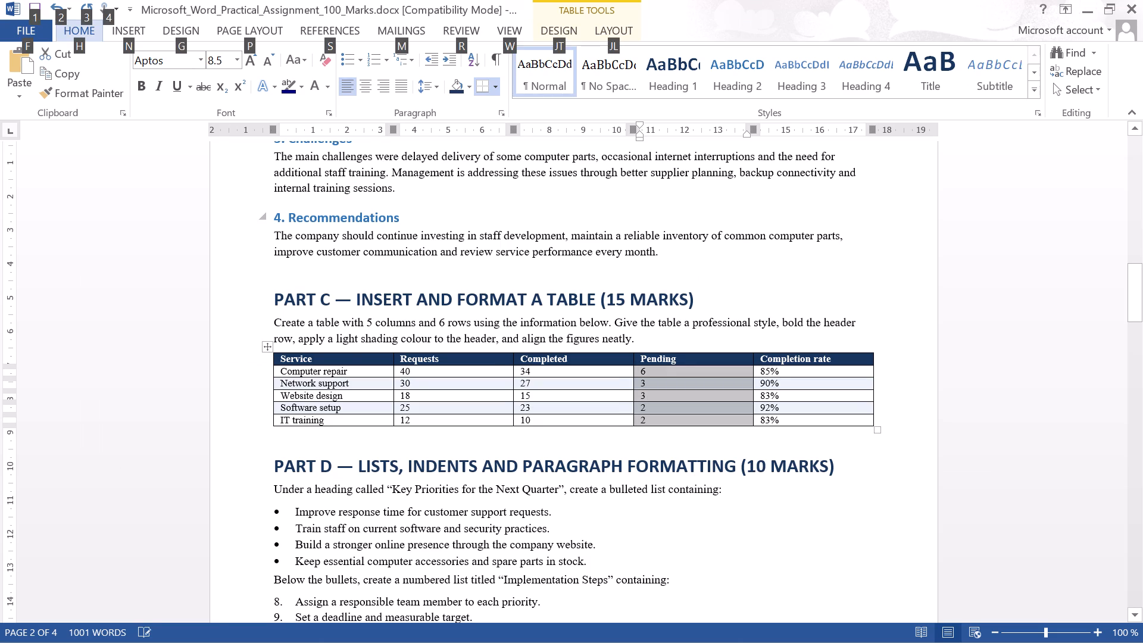
key("alt+Tab")
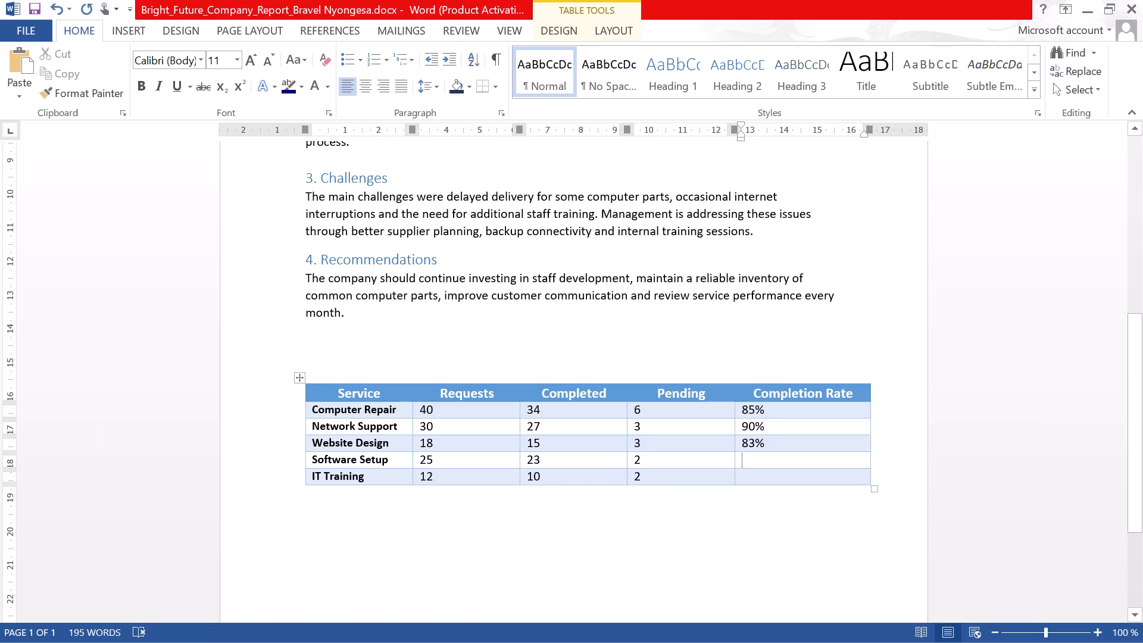
type("92")
key("shift+percent")
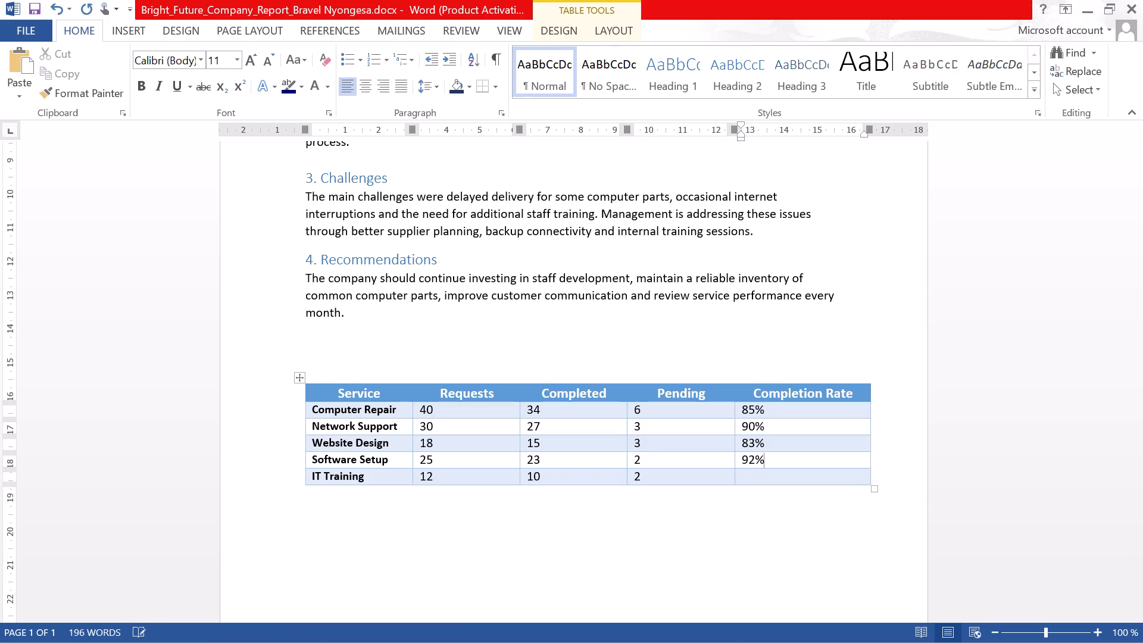
key("Down")
type("83")
key("shift+percent")
Save the company report document.
key("ctrl+s")
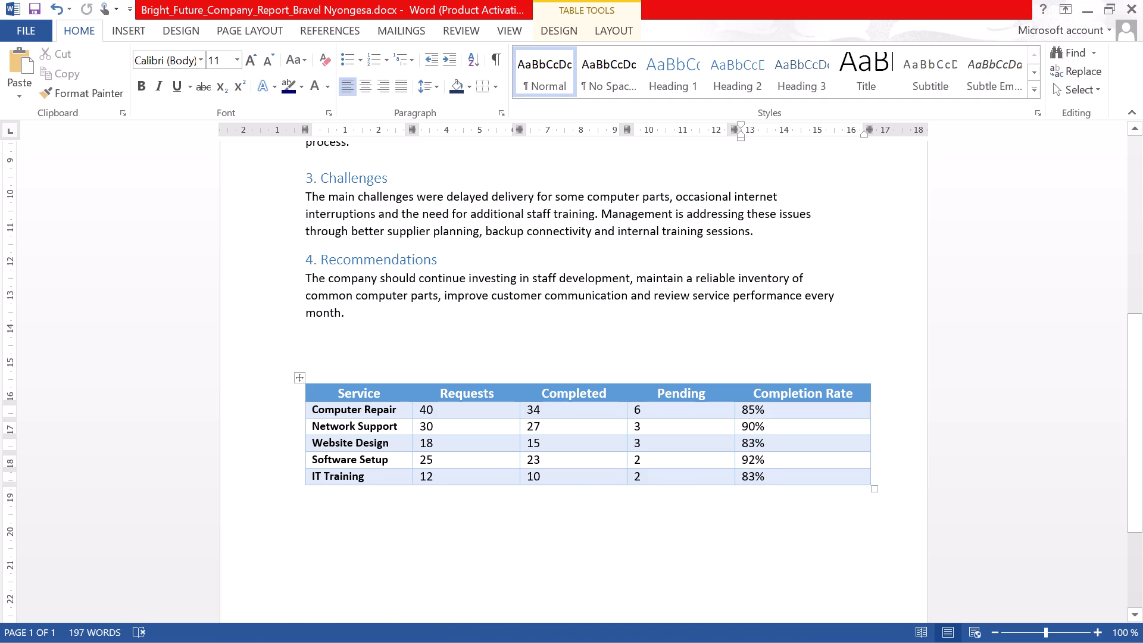
Switch to the assignment document and read the Part D instructions on lists, indents and paragraph formatting.
key("alt+Tab")
scroll(644, 457, "down", 2)
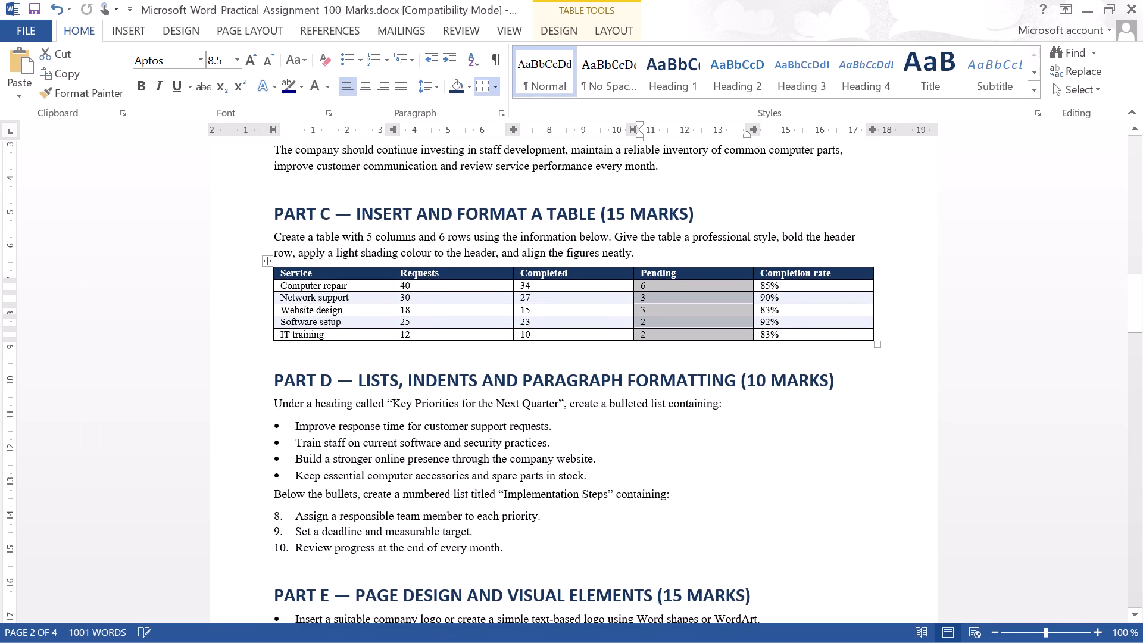
left_click(501, 291)
scroll(695, 484, "down", 1)
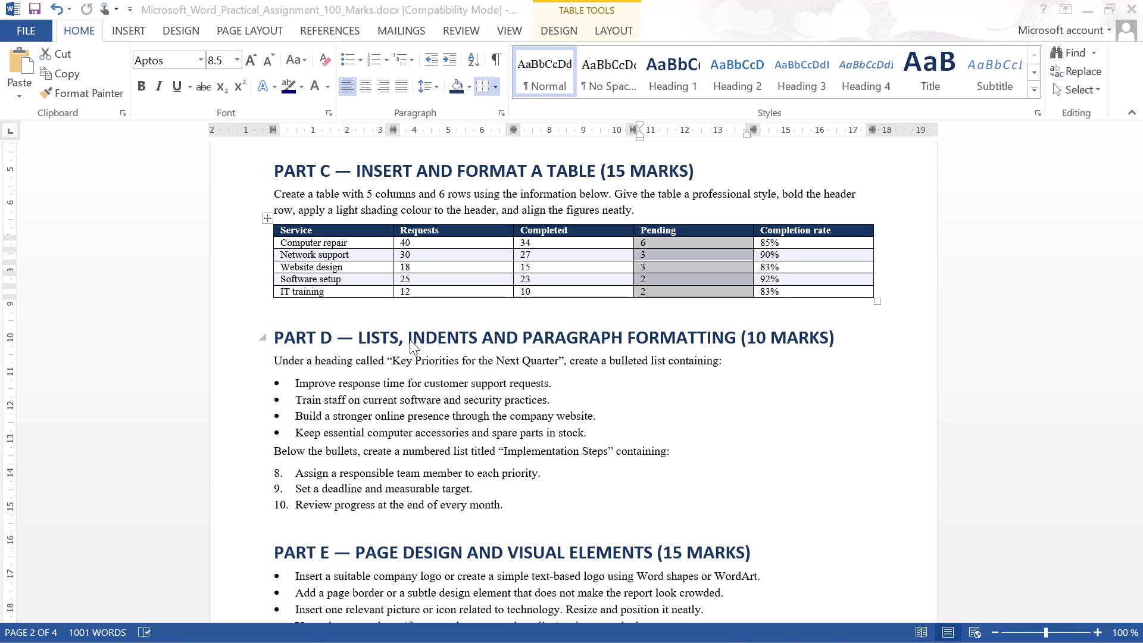
Open Google Chrome and look through the available profiles for one to use.
type("chrome")
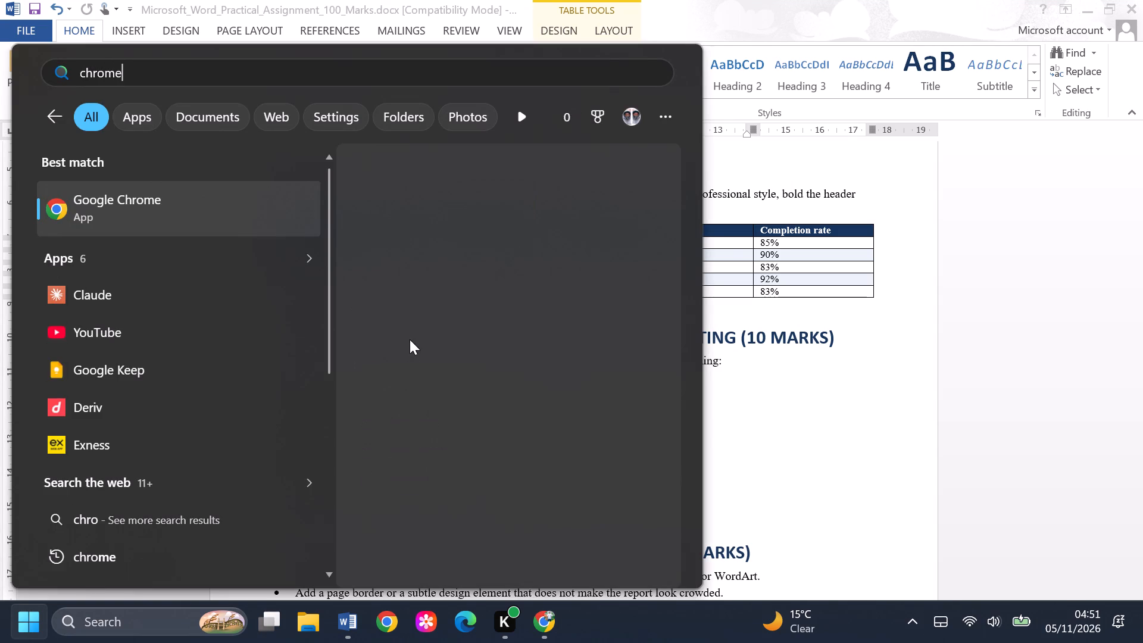
key("Return")
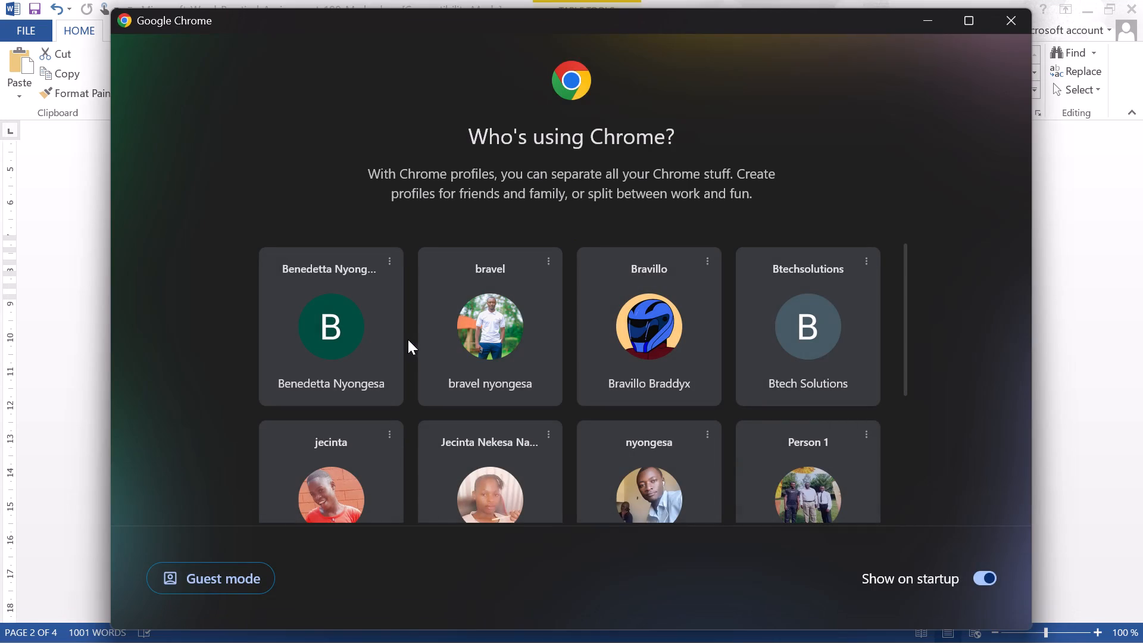
scroll(499, 370, "down", 1)
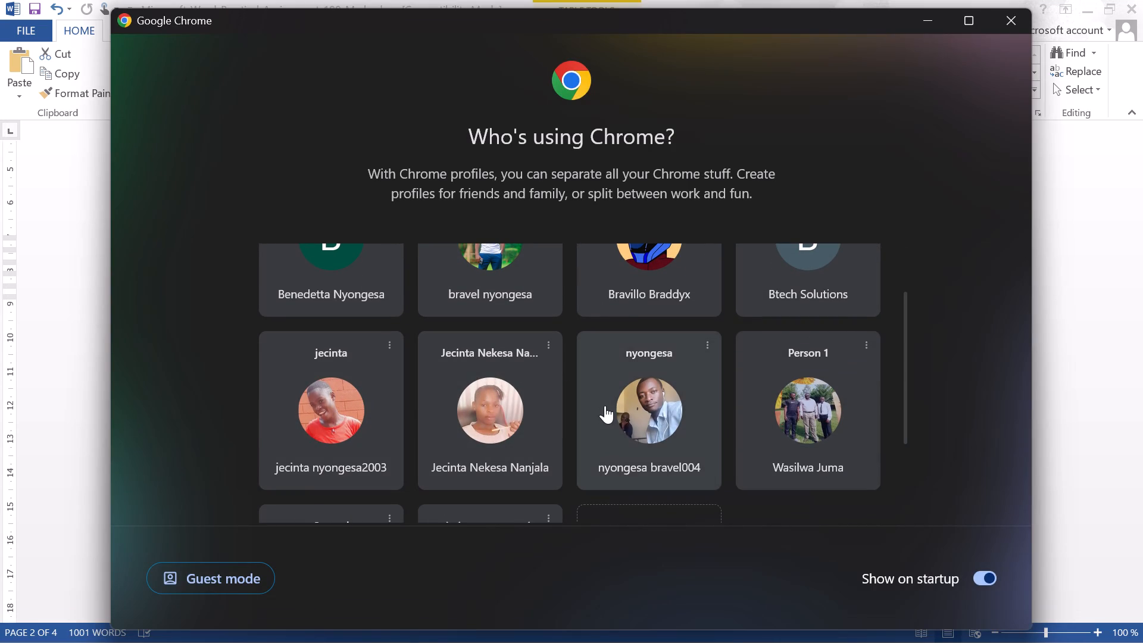
scroll(606, 404, "up", 1)
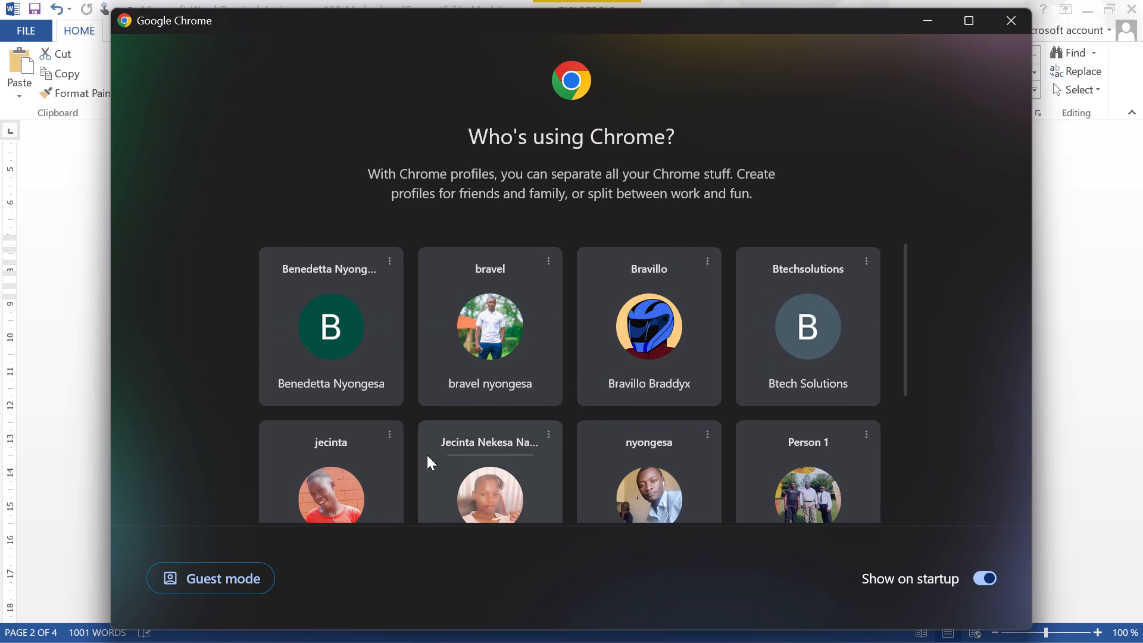
Open a browser window with the Chrome profile labelled jecinta.
scroll(424, 455, "down", 1)
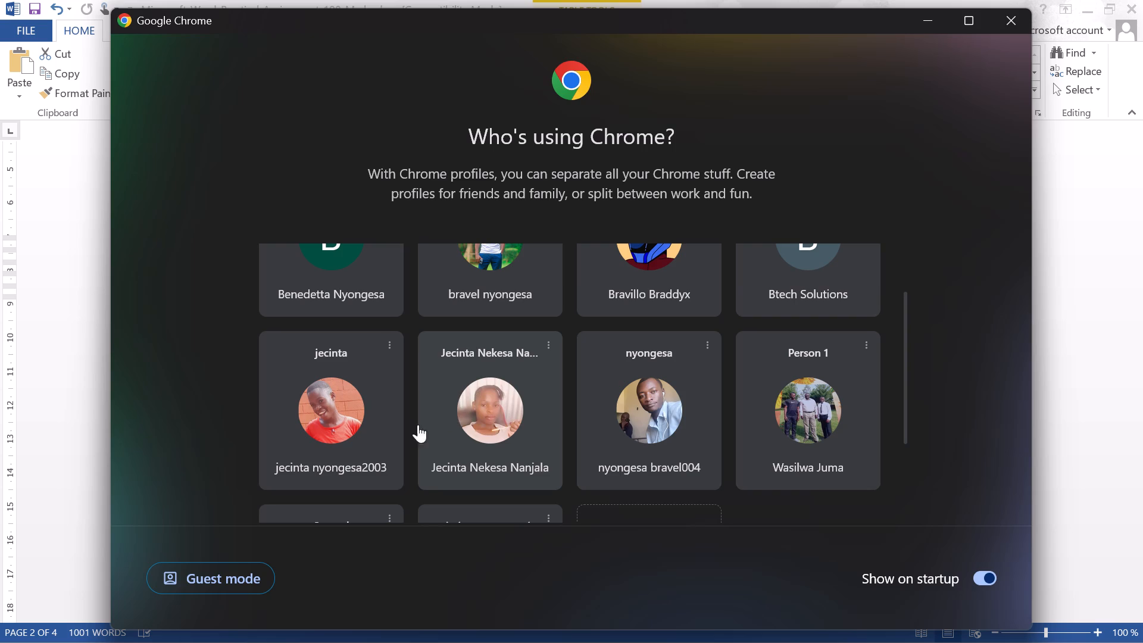
left_click(373, 438)
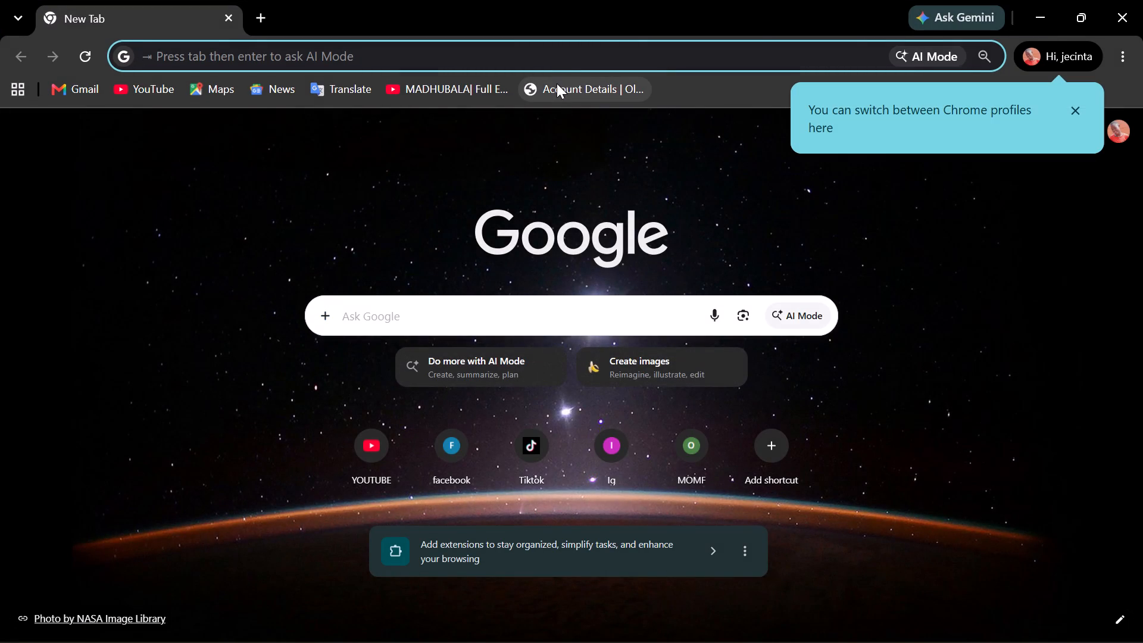
Open the profile's browsing history and look through the most recently visited pages.
key("ctrl+h")
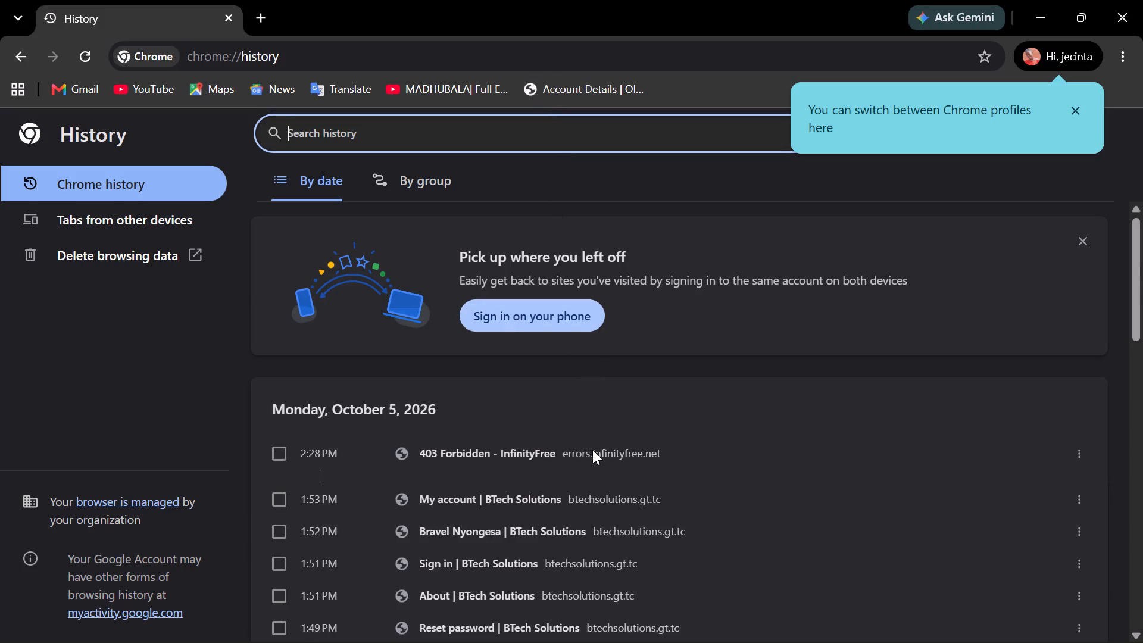
scroll(593, 451, "down", 2)
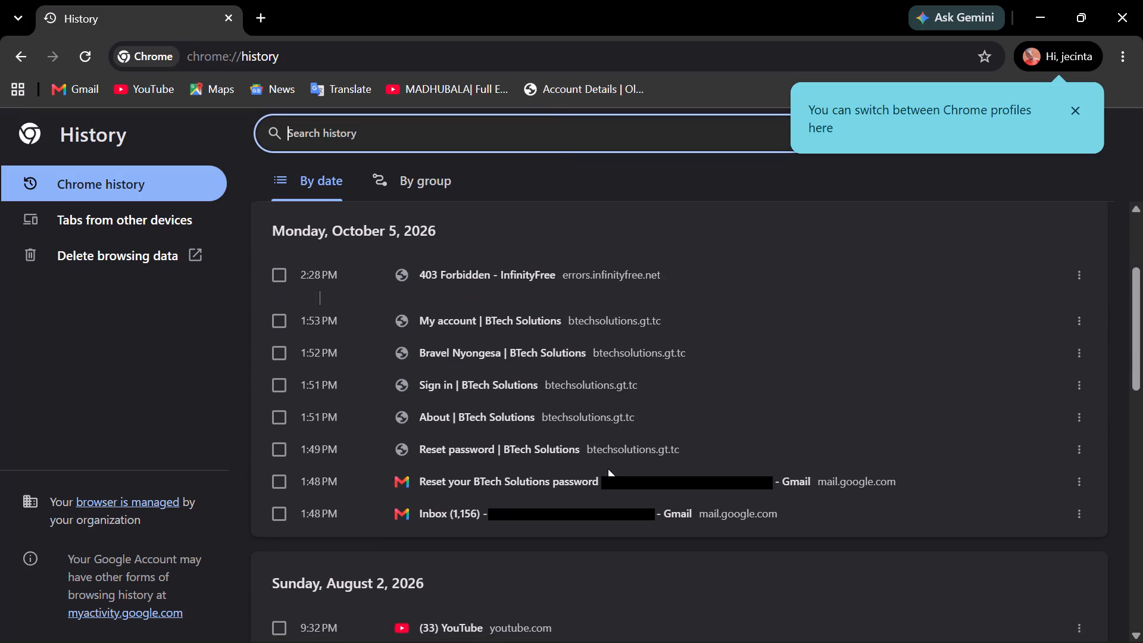
scroll(608, 468, "down", 1)
scroll(603, 457, "up", 6)
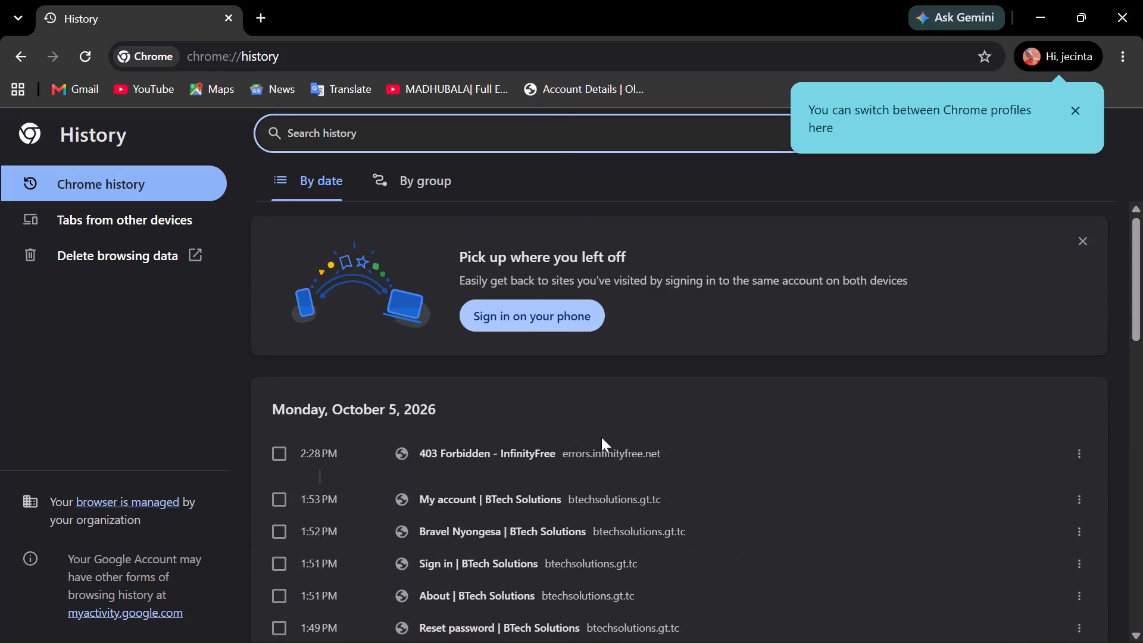
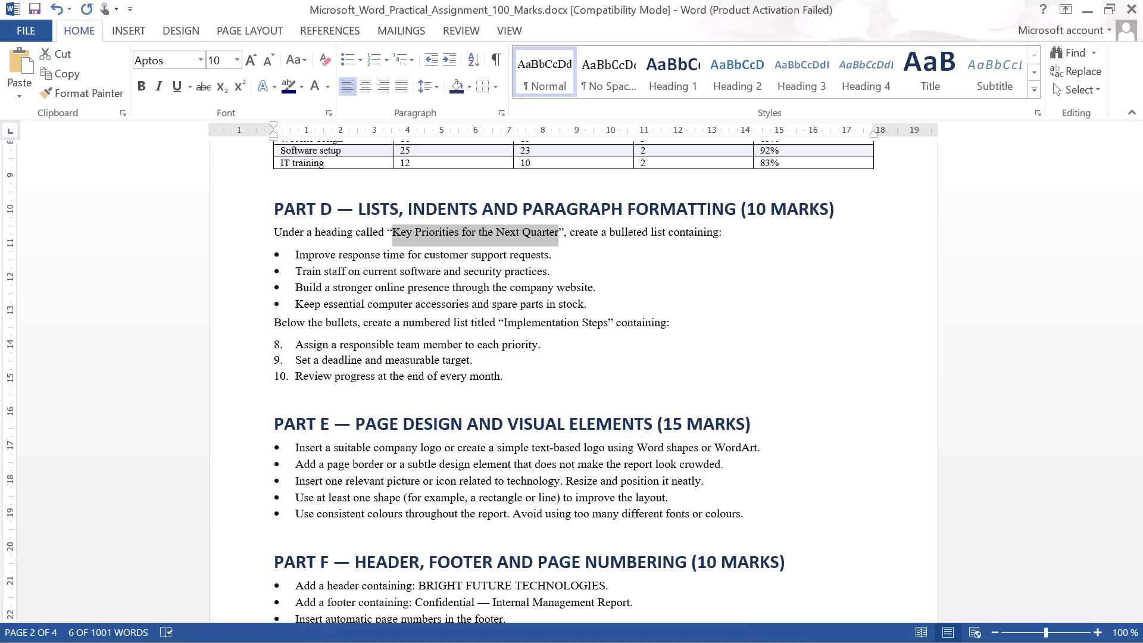
In the company report, reword the first Key Priorities bullet to "Improve response time for customer request support" and start a new bullet.
key("alt+Tab")
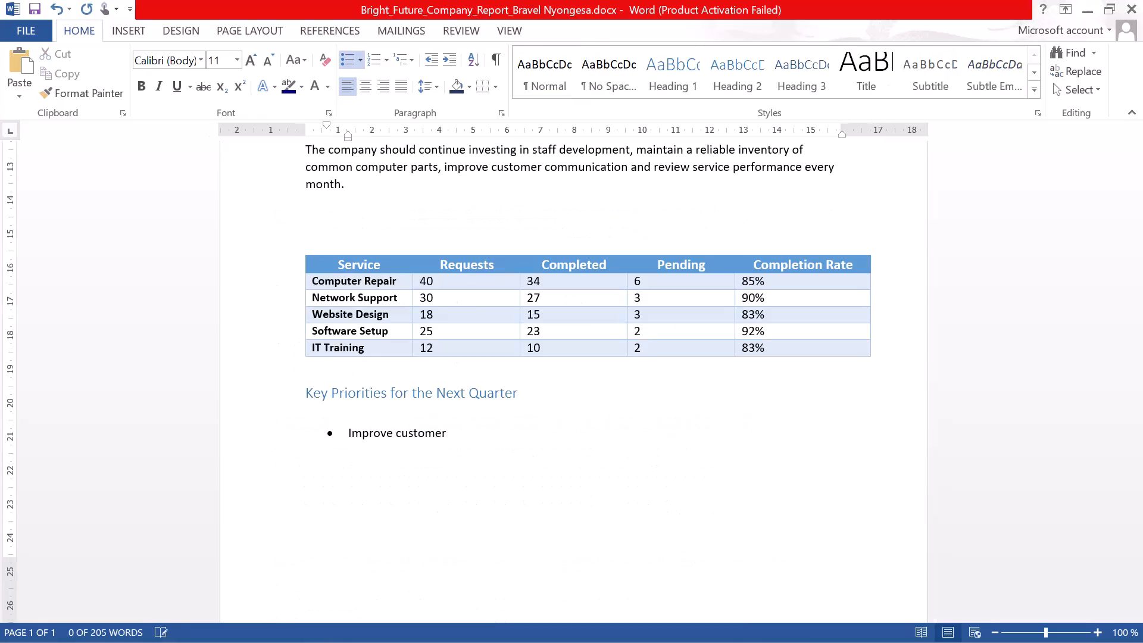
key("BackSpace")
key("BackSpace")
key("BackSpace")
key("BackSpace")
key("BackSpace")
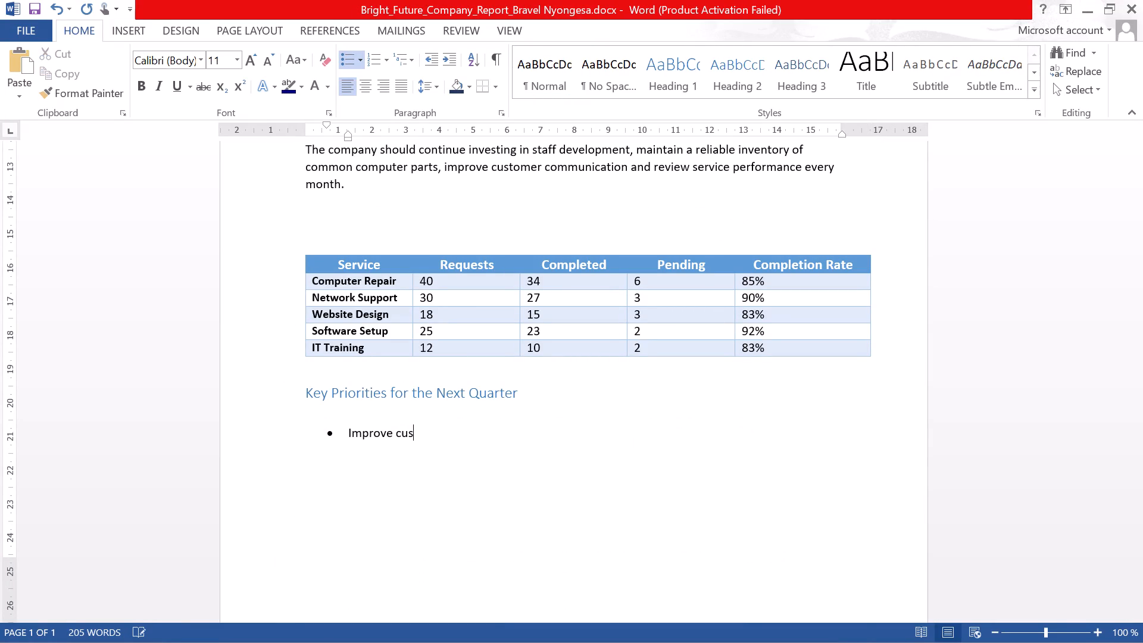
key("BackSpace")
key("BackSpace")
key("BackSpace")
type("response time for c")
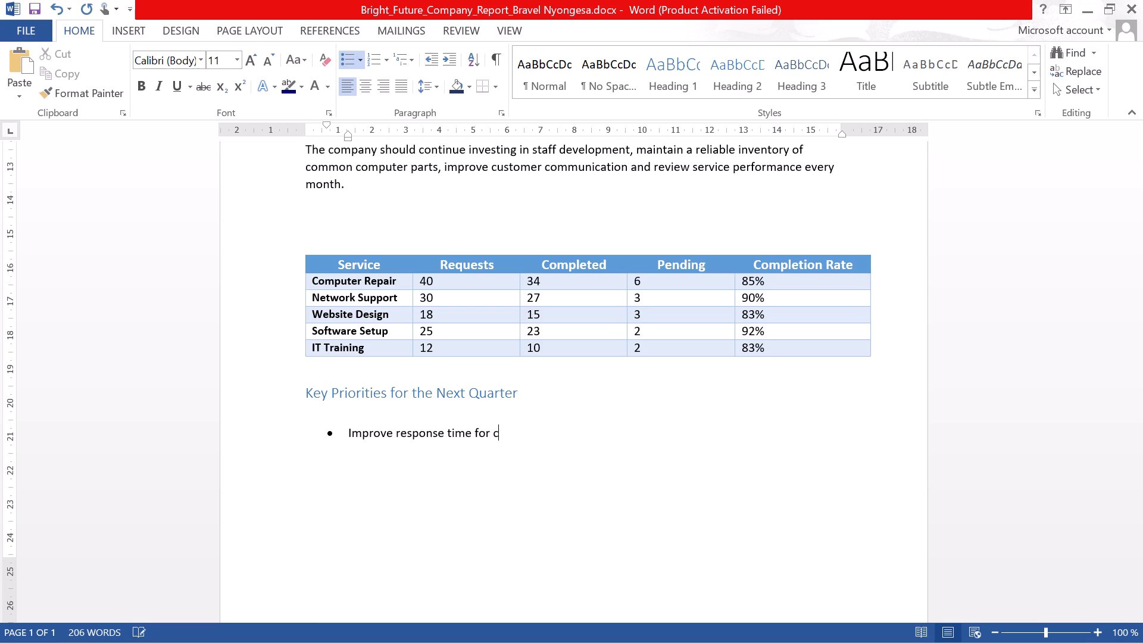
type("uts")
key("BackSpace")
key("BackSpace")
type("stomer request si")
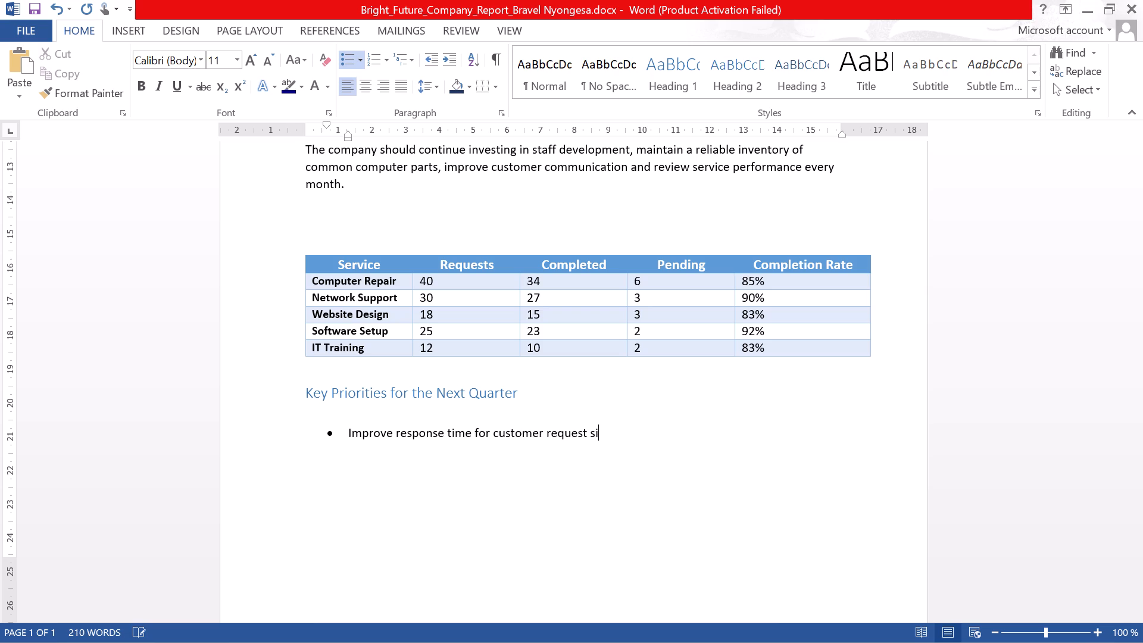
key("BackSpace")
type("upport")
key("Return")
Switch to the assignment document to read the wording of the Part D bullets.
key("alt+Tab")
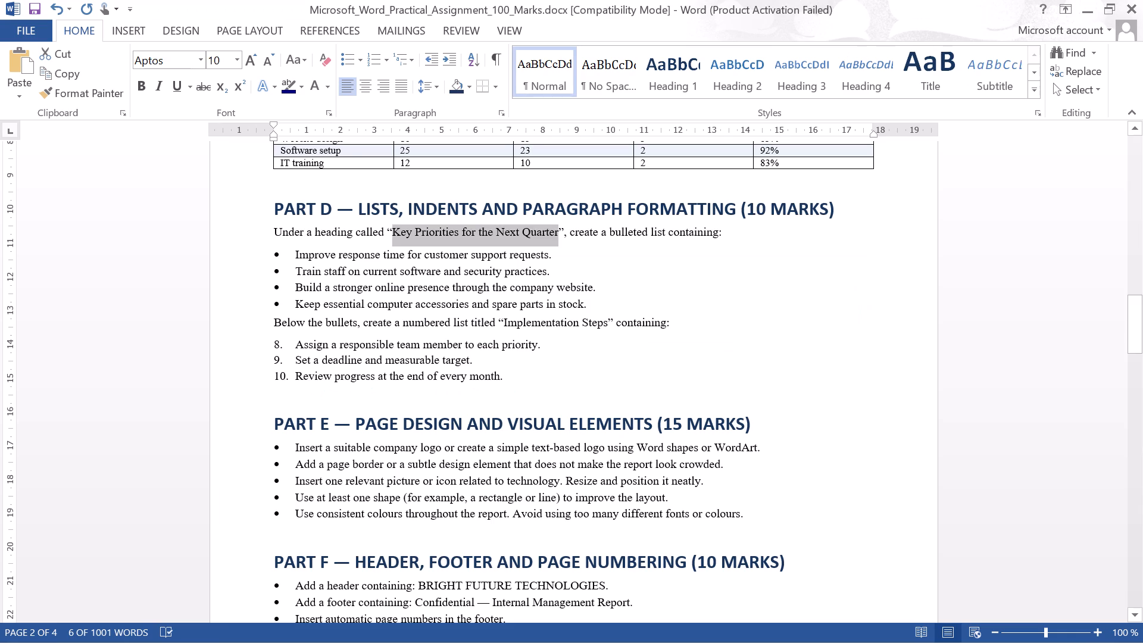
In the company report, correct the first Key Priorities bullet to read "Improve response time for customer support requests.".
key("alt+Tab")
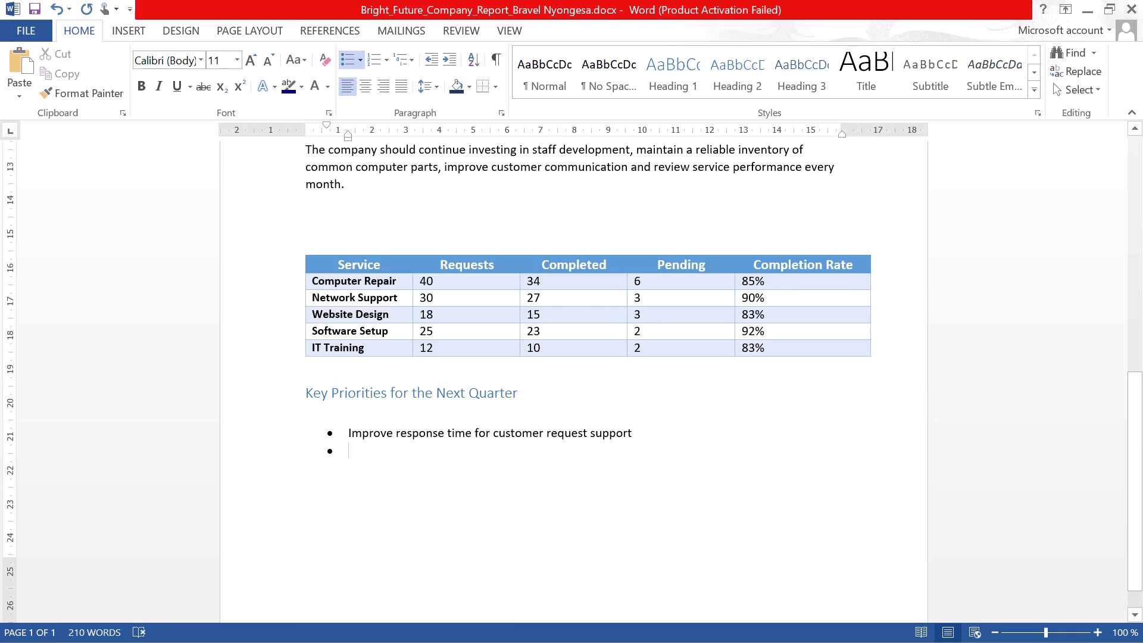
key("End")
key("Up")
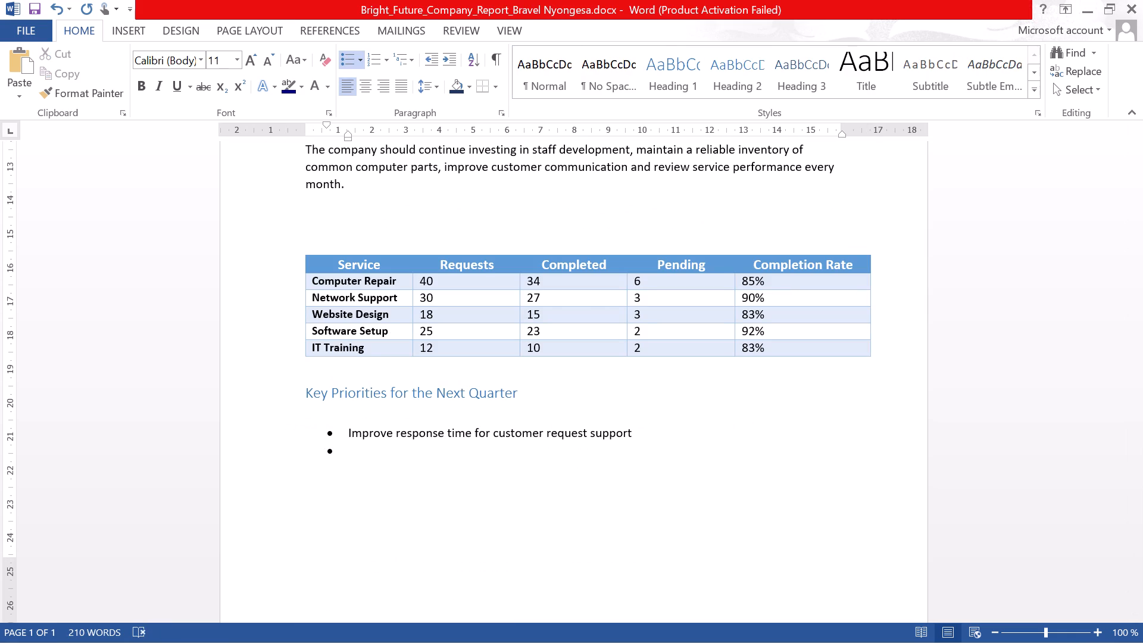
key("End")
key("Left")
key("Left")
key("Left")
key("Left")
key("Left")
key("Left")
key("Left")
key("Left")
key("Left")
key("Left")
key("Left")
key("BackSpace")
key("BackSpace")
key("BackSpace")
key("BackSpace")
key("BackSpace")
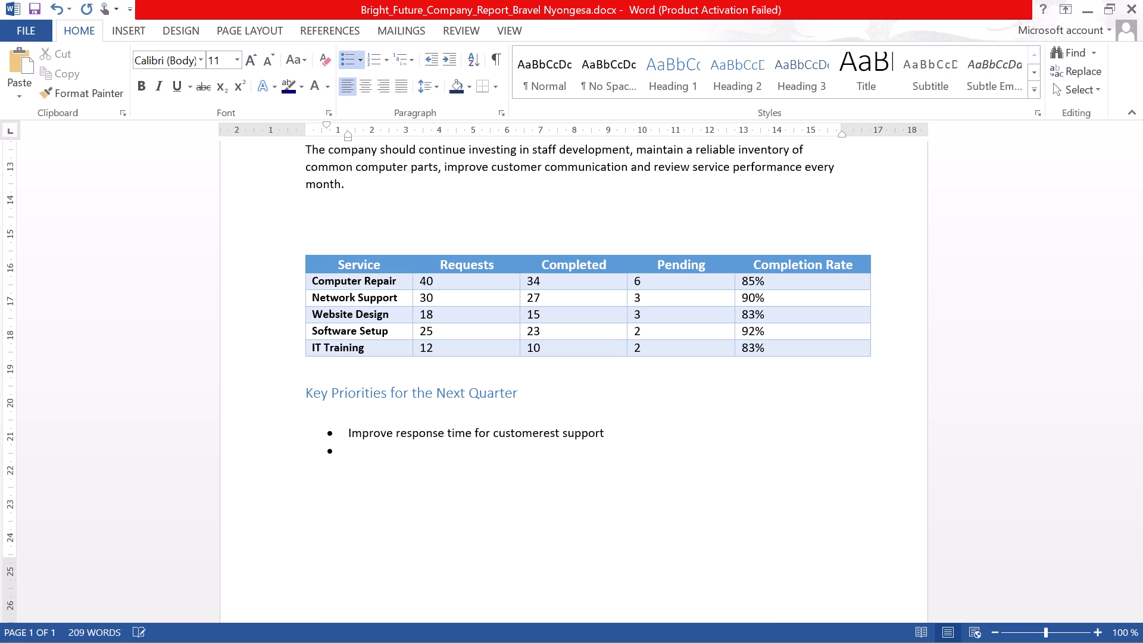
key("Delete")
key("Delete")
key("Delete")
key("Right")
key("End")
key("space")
type("requests.")
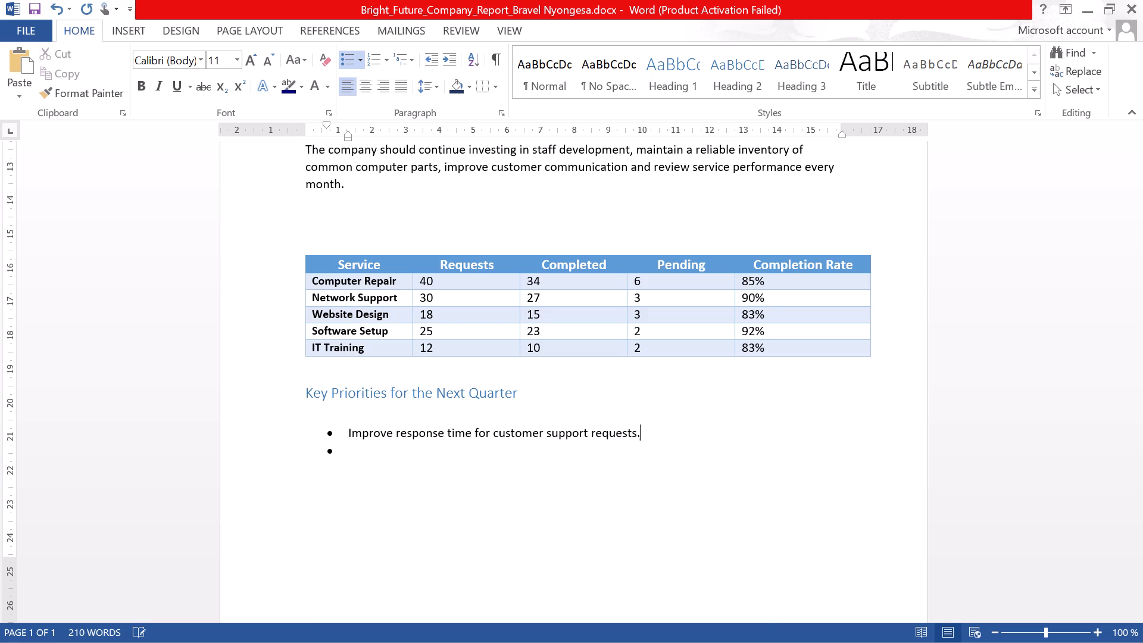
Fill in the second Key Priorities bullet from the assignment: "Train staff on current software and security practices.".
key("Down")
key("Down")
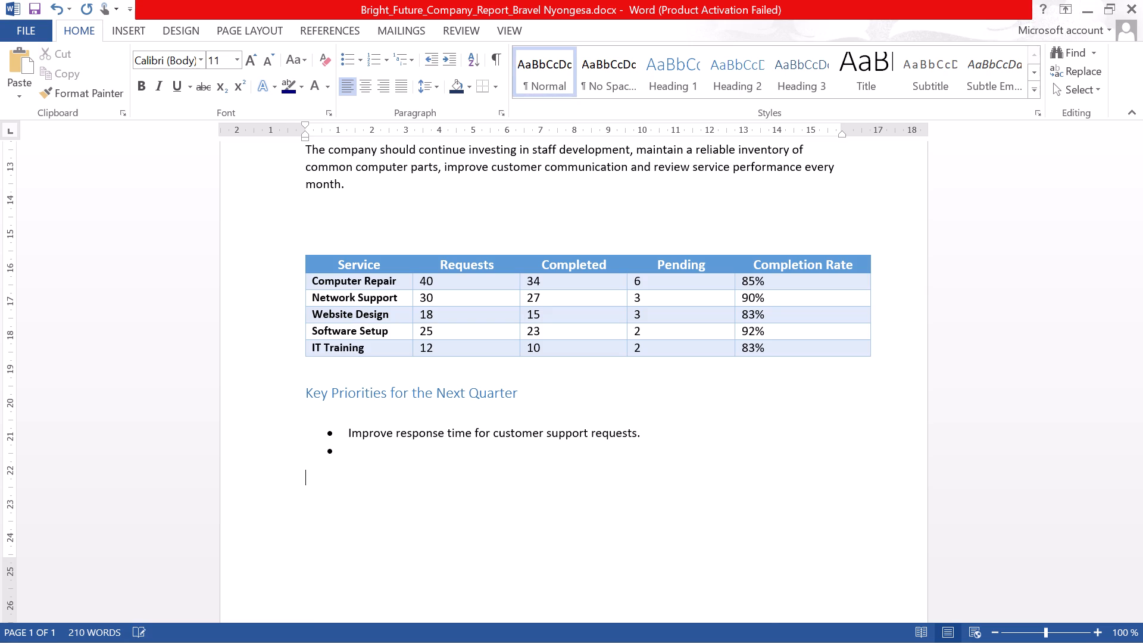
key("Up")
key("alt+Tab")
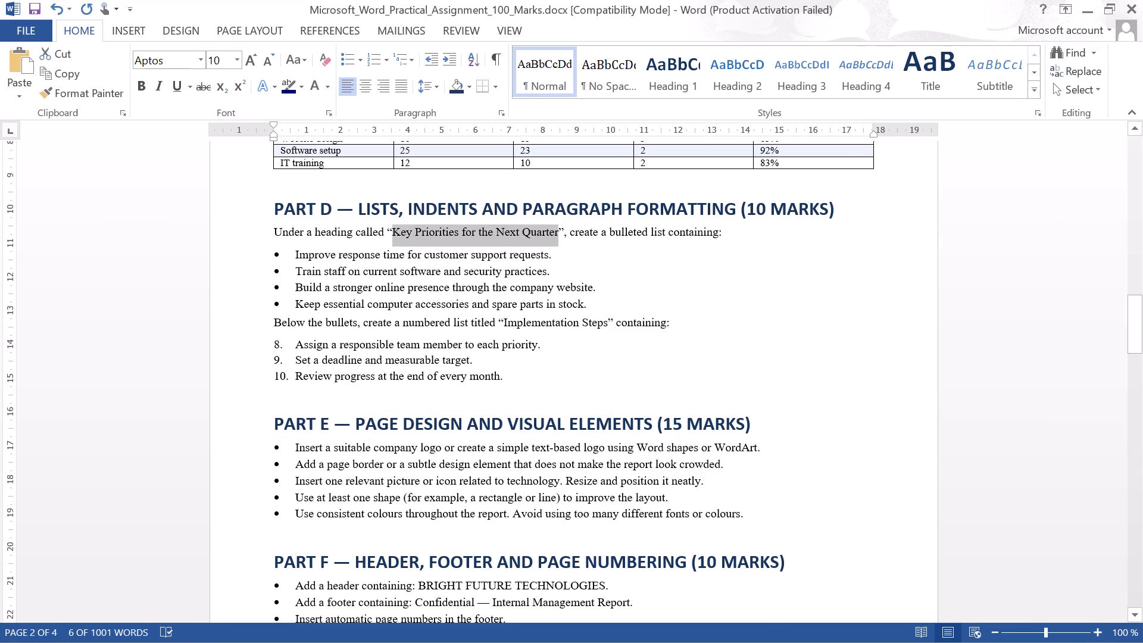
key("alt+Tab")
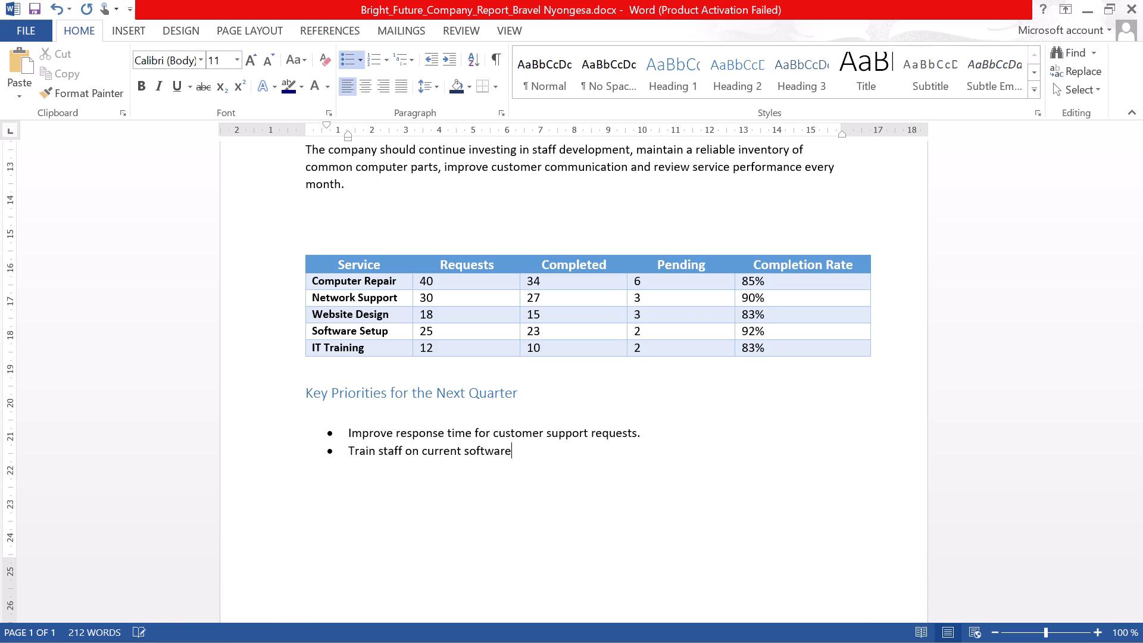
key("alt+Tab")
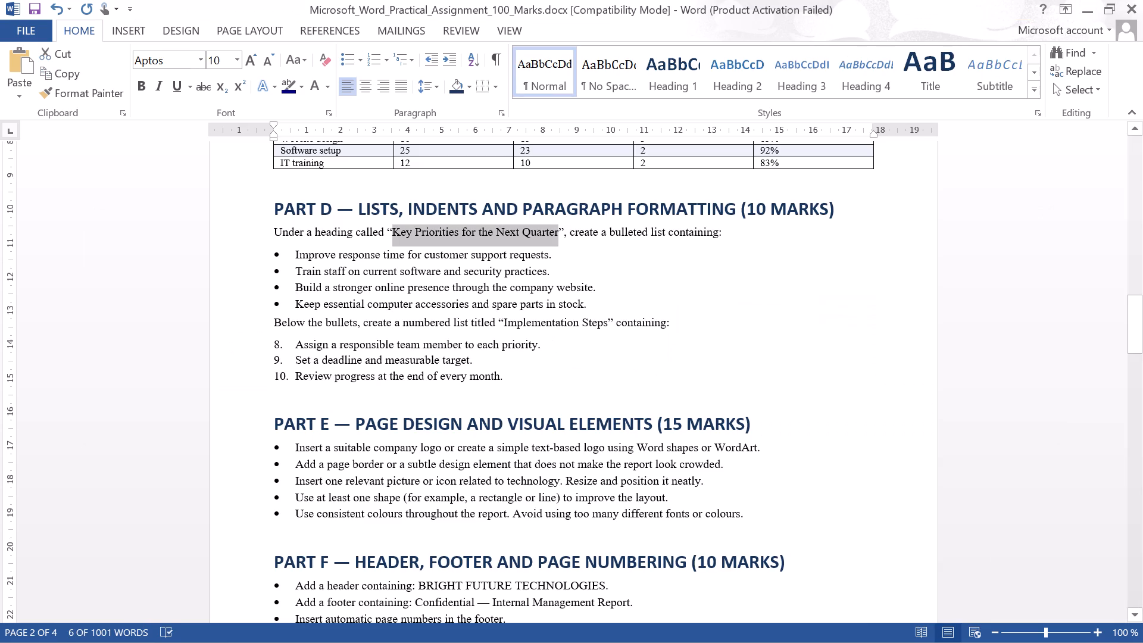
key("alt+Tab")
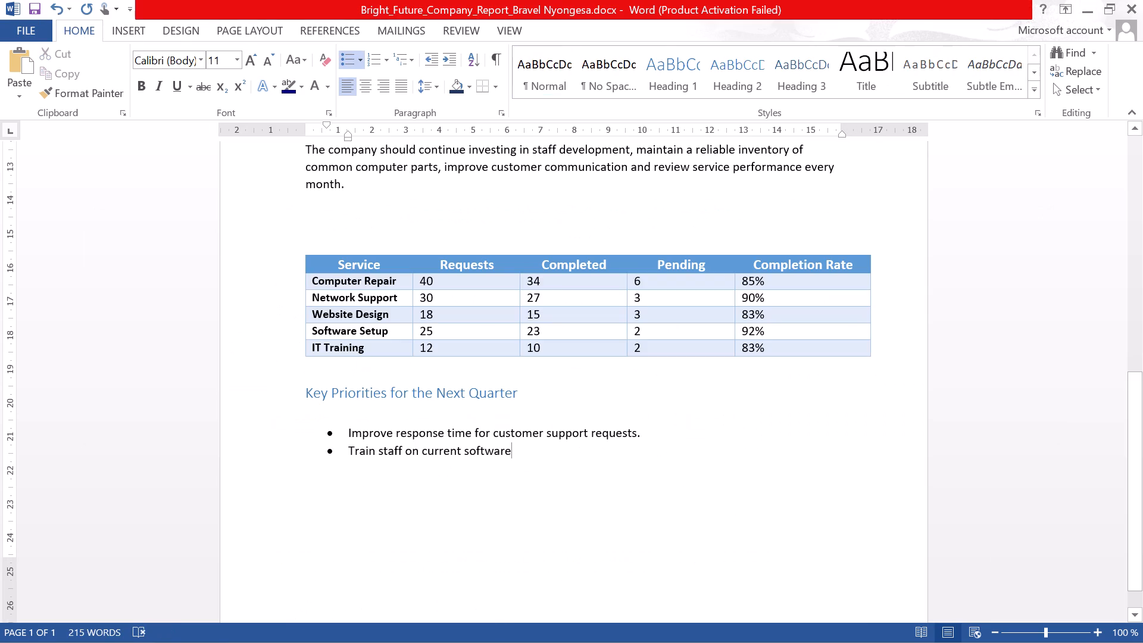
key("space")
type("and security practices")
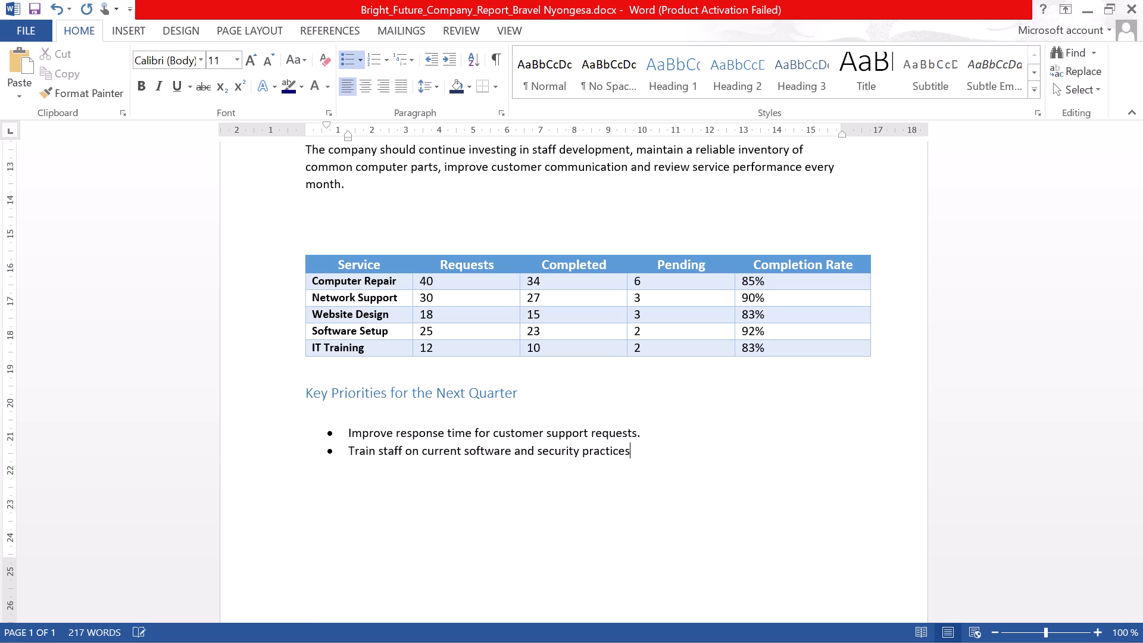
key("period")
Add a third Key Priorities bullet reading "Build a stronger online audience through company website.".
key("Return")
key("alt+Tab")
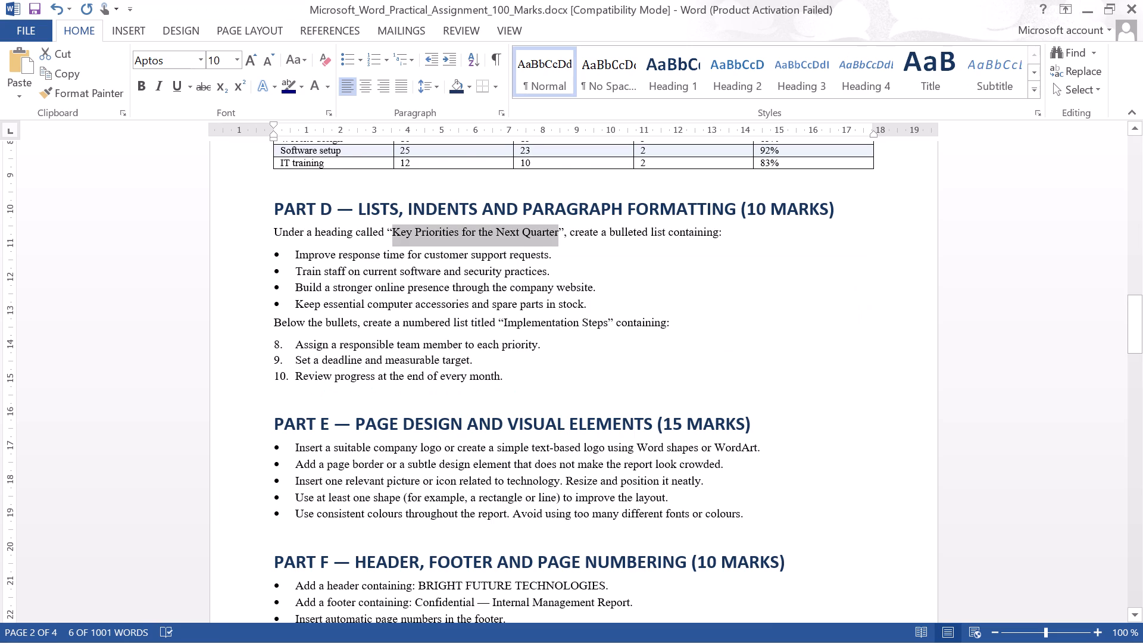
key("alt+Tab")
key("b")
key("BackSpace")
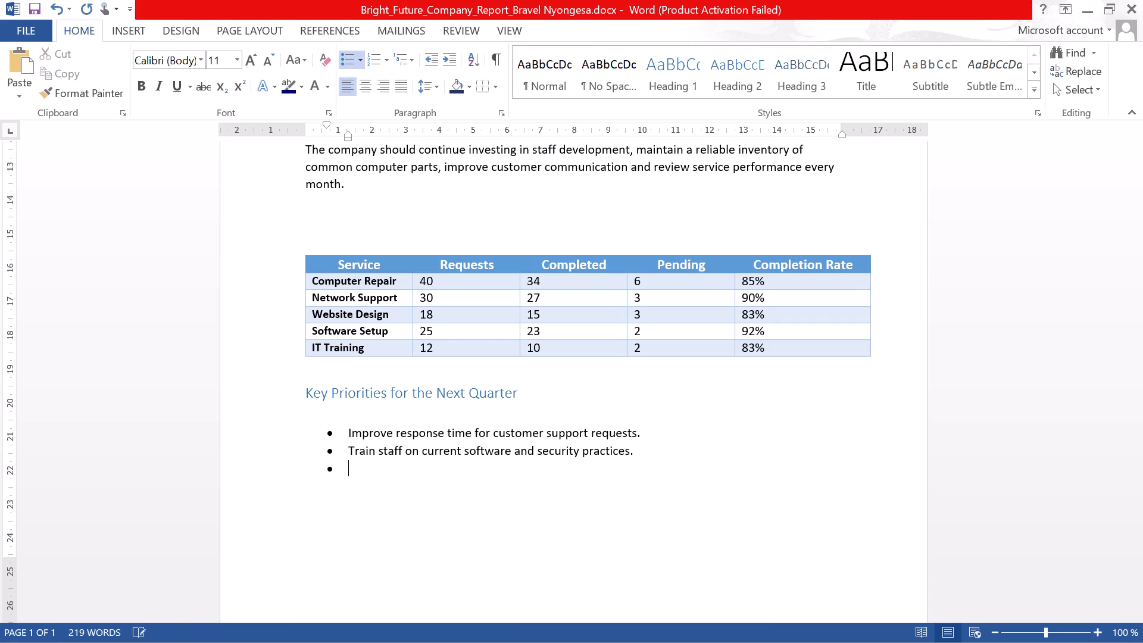
type("build a tr")
key("BackSpace")
key("BackSpace")
type("stronger online audice==e")
key("BackSpace")
key("BackSpace")
key("BackSpace")
key("BackSpace")
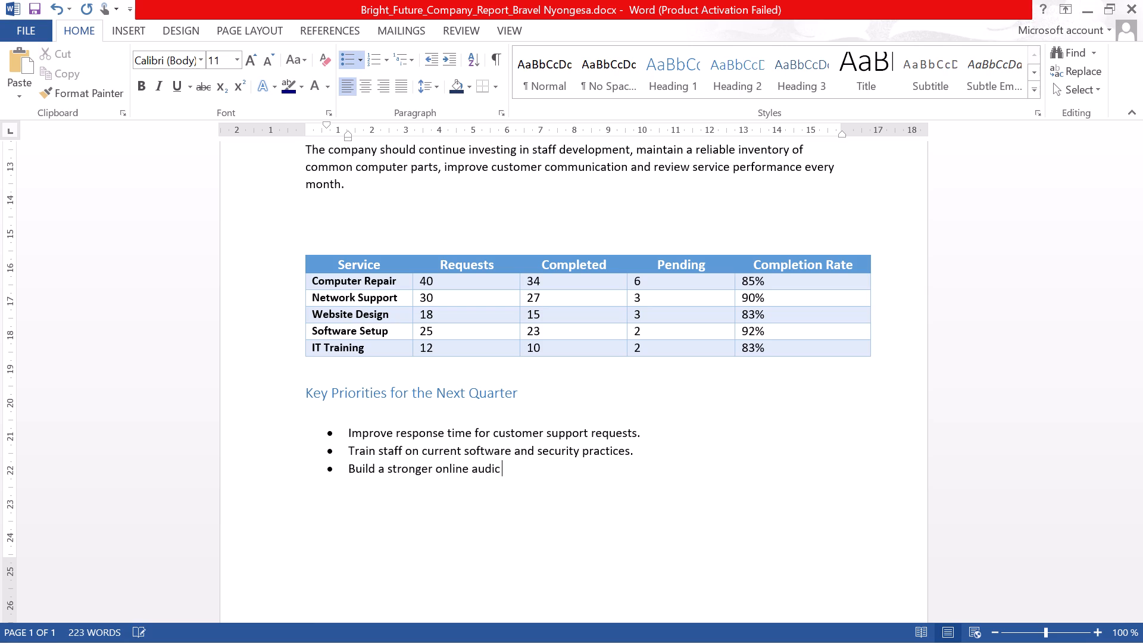
key("BackSpace")
type("ence")
key("alt+Tab")
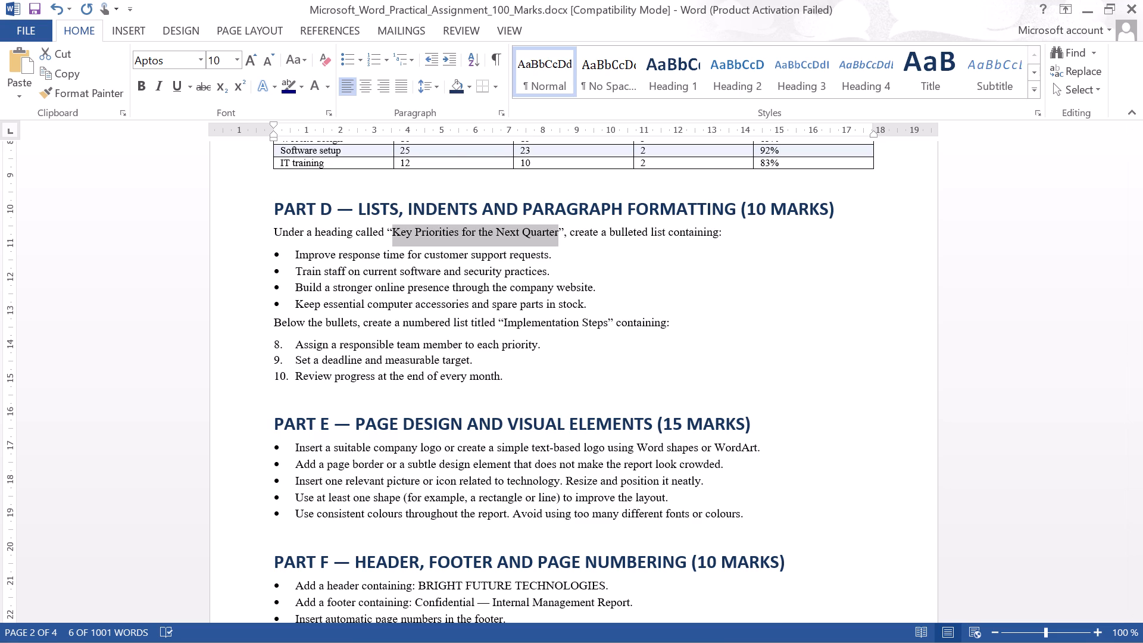
key("alt+Tab")
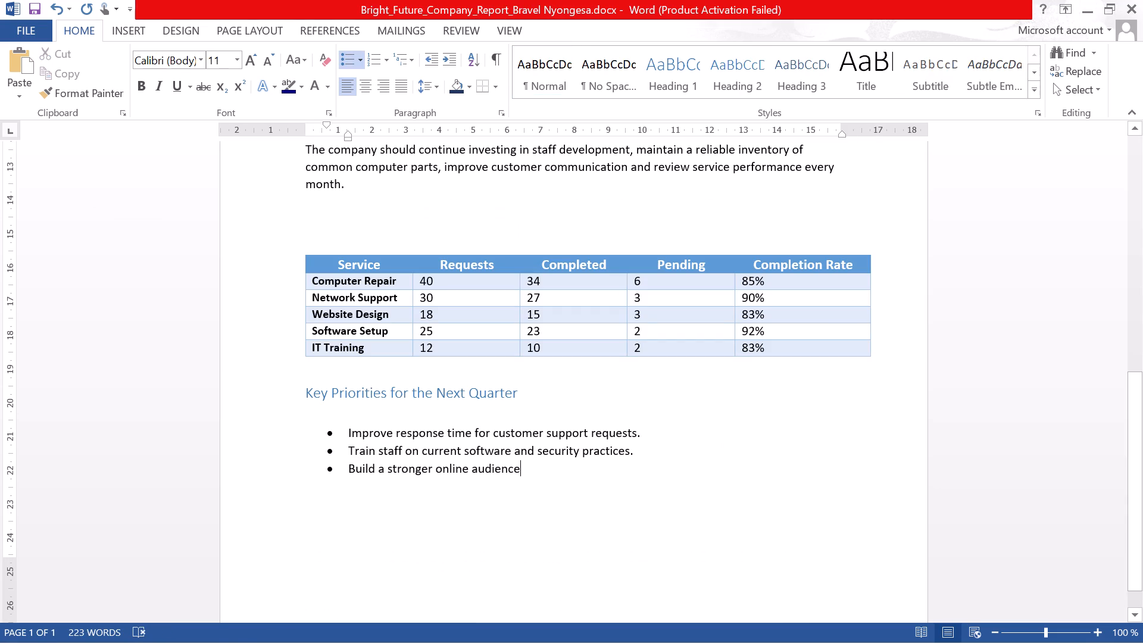
key("space")
type("through company website")
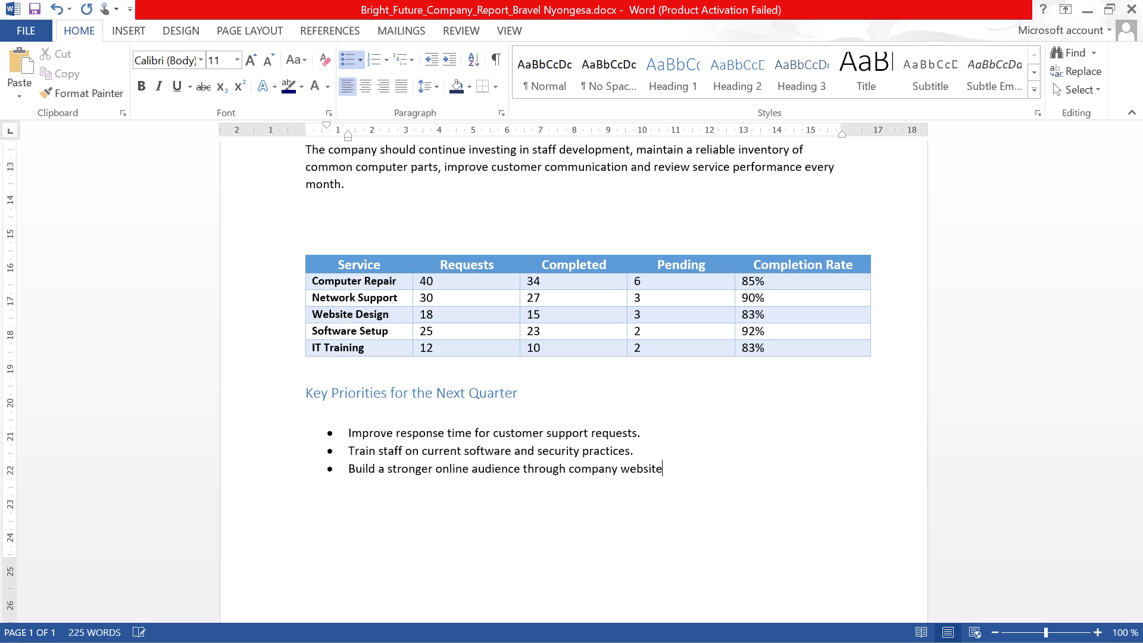
key("period")
Replace the word "audience" in the third bullet with "presence".
key("Left")
key("Left")
key("Left")
key("Left")
key("Left")
key("Left")
key("Left")
key("Left")
key("Left")
key("Left")
key("Left")
key("Left")
key("Left")
key("Left")
key("Left")
key("Left")
key("Left")
key("Left")
key("Left")
key("Left")
key("Left")
key("Left")
key("Left")
key("Left")
key("Left")
key("Left")
key("Left")
key("Left")
key("Left")
key("BackSpace")
key("BackSpace")
key("BackSpace")
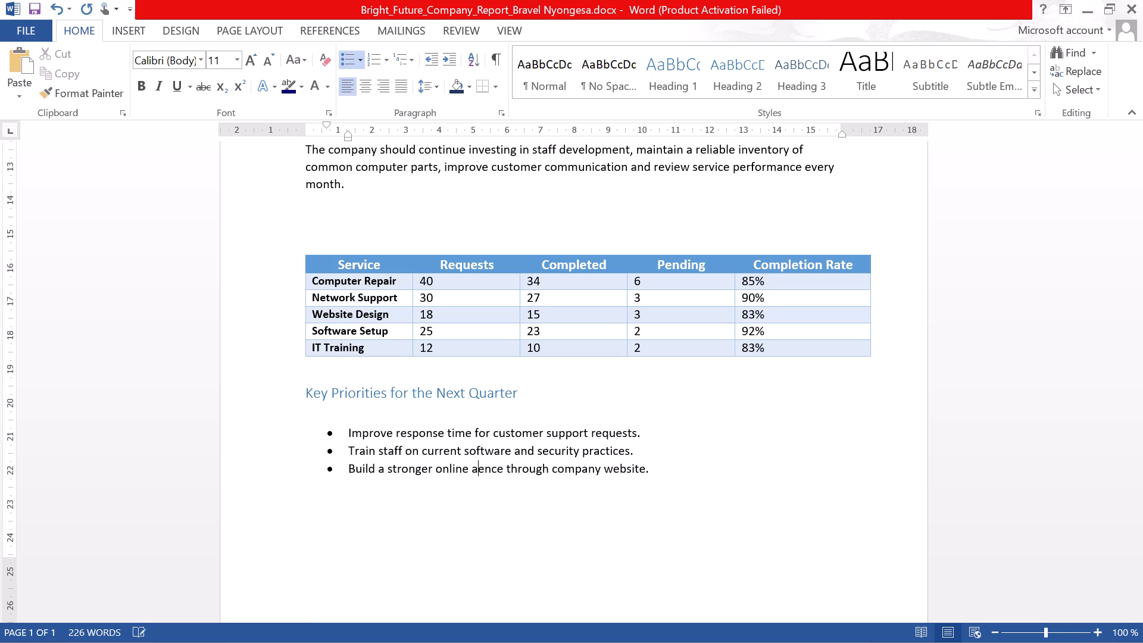
key("BackSpace")
type("pres")
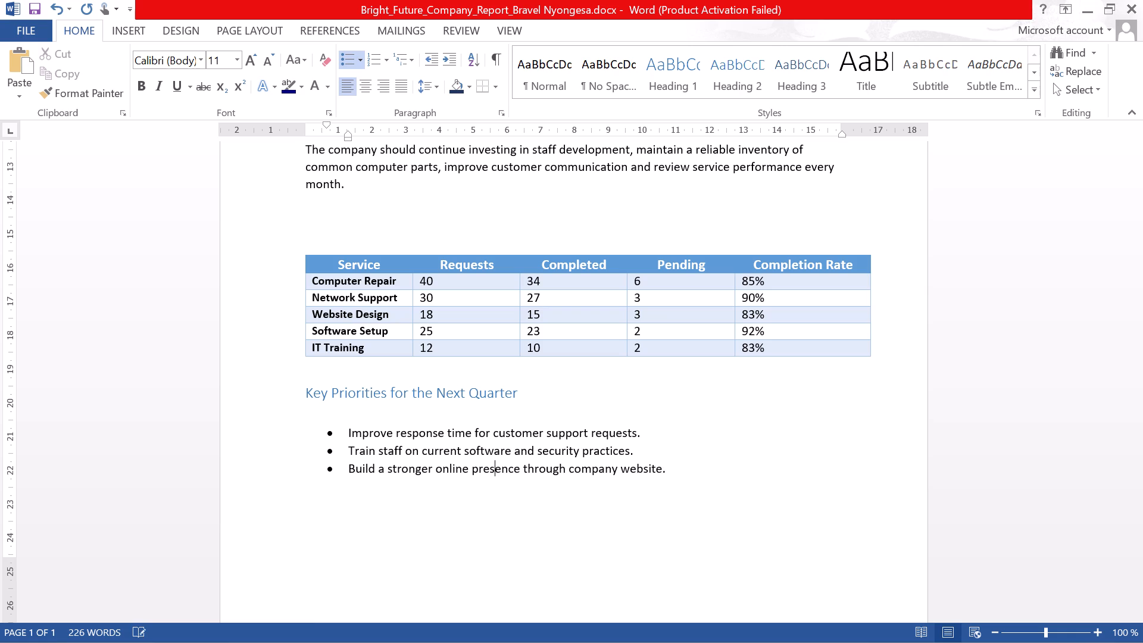
key("End")
Add a fourth bullet, "Keep essential computer accessories and spare parts in stock.", and check it against the assignment's Part D.
key("Return")
key("alt+Tab")
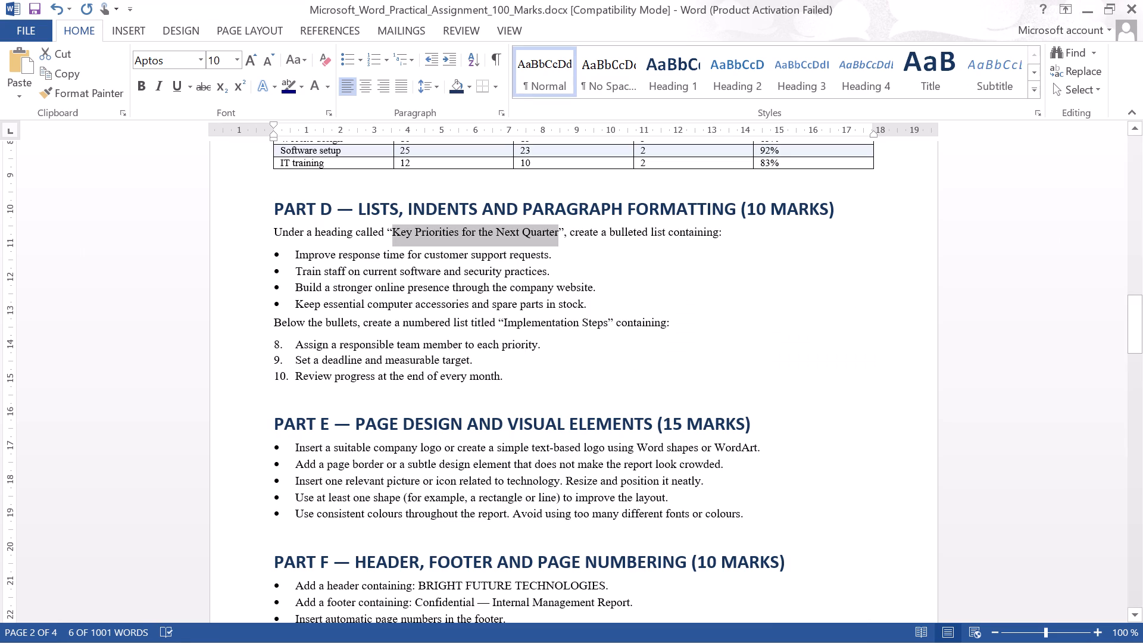
key("alt+Tab")
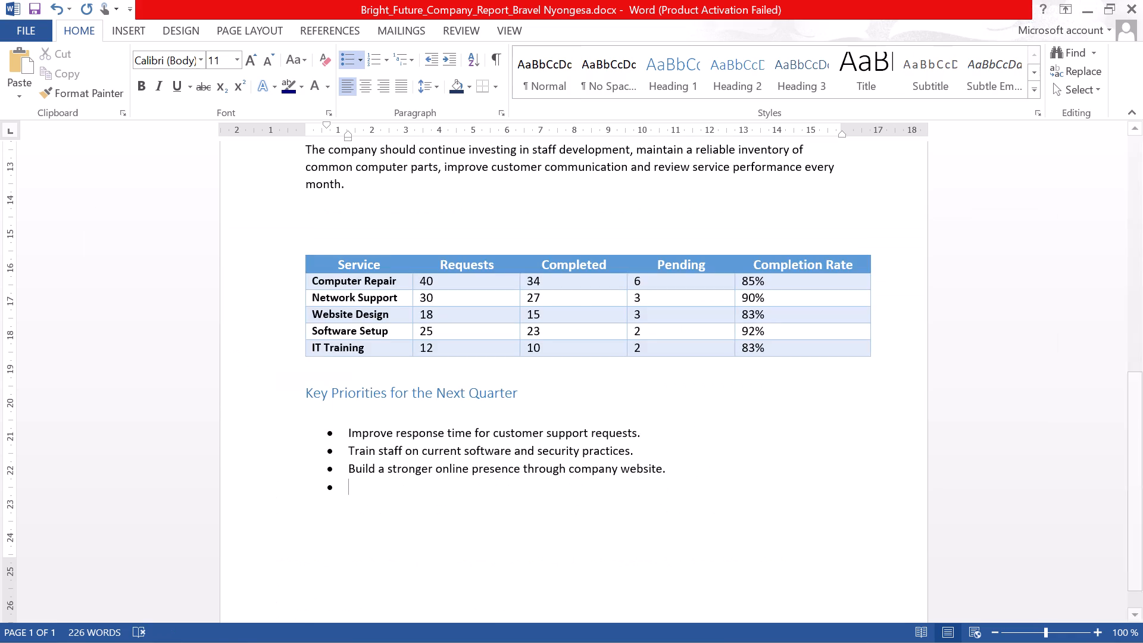
type("eep essentia compt")
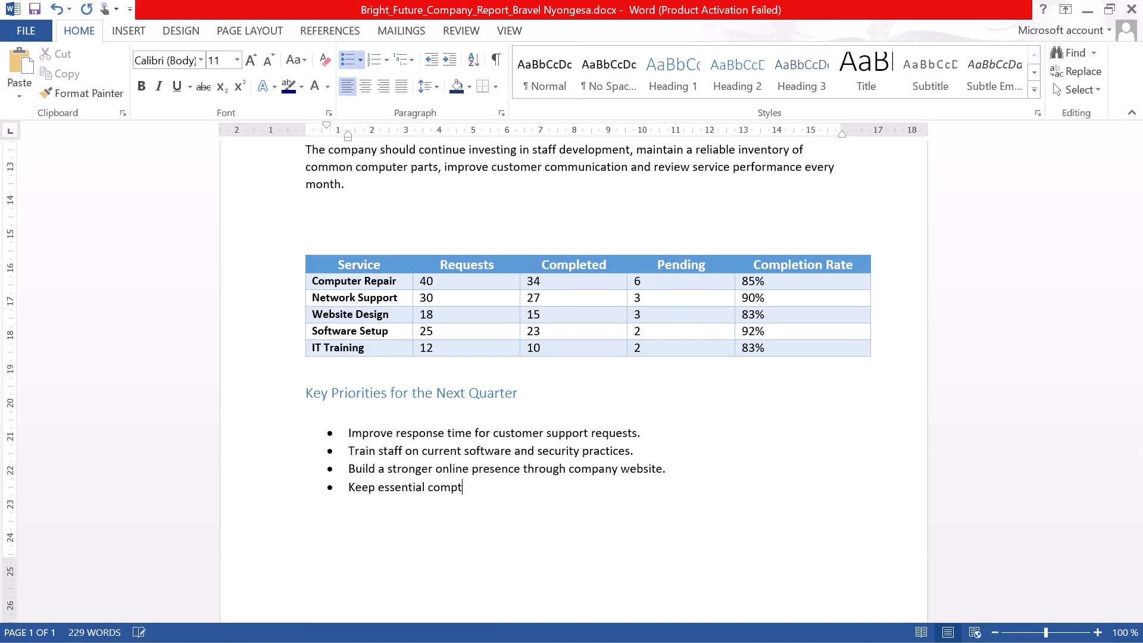
key("BackSpace")
type("uter accessot")
key("BackSpace")
type("ries")
key("alt+Tab")
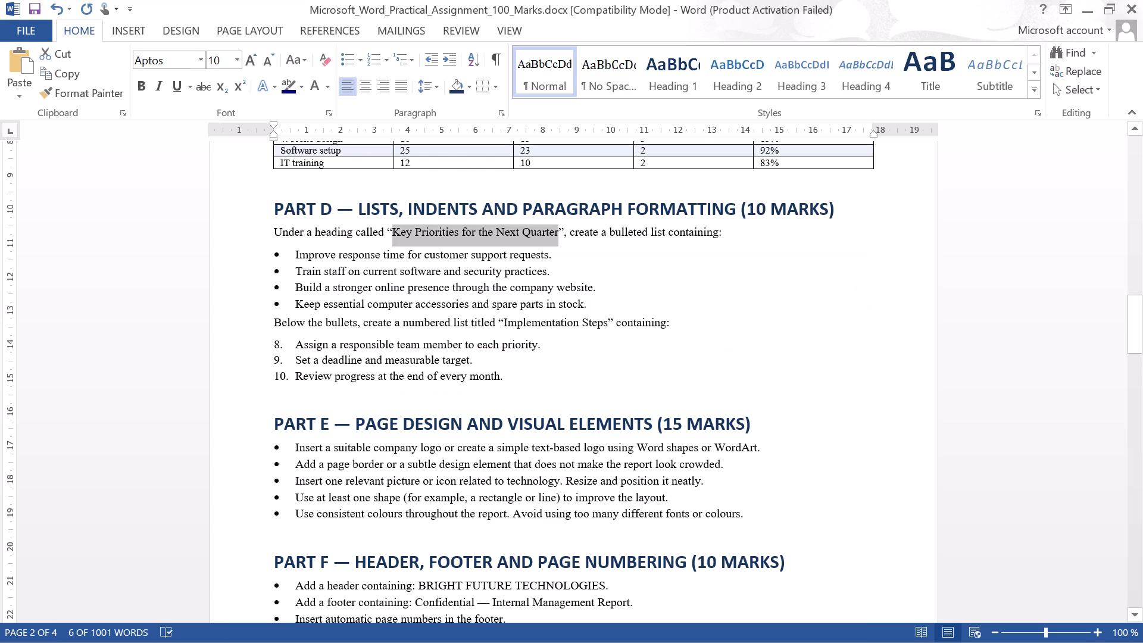
key("alt+Tab")
key("space")
type("amd")
key("BackSpace")
key("BackSpace")
type("nd spar")
key("space")
key("BackSpace")
type("e a")
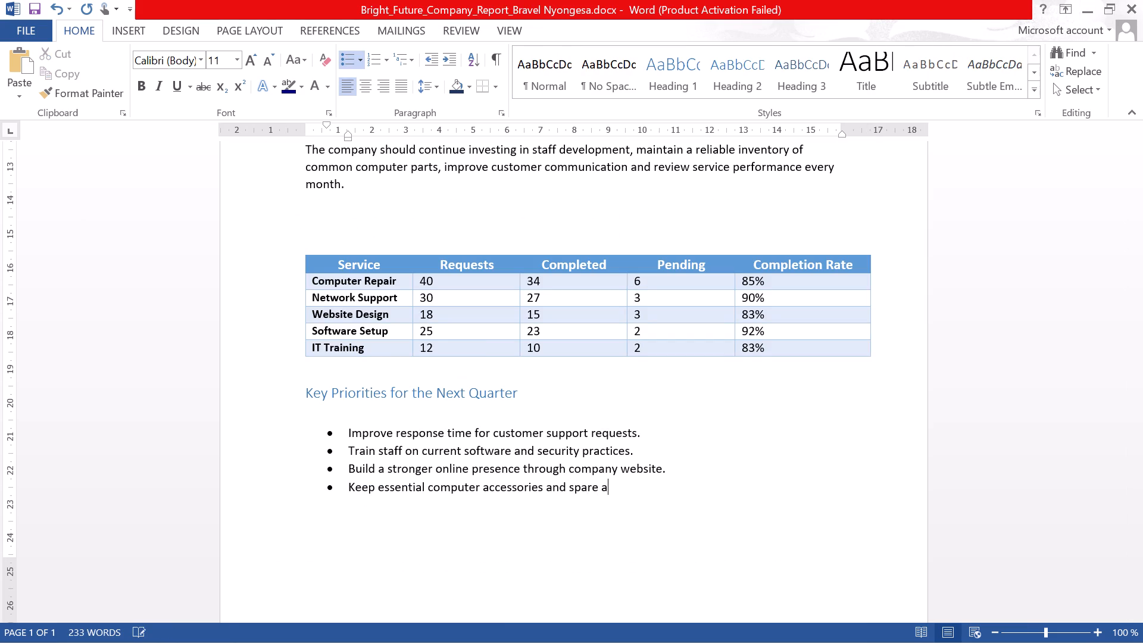
key("BackSpace")
type("parts in")
key("space")
key("alt+Tab")
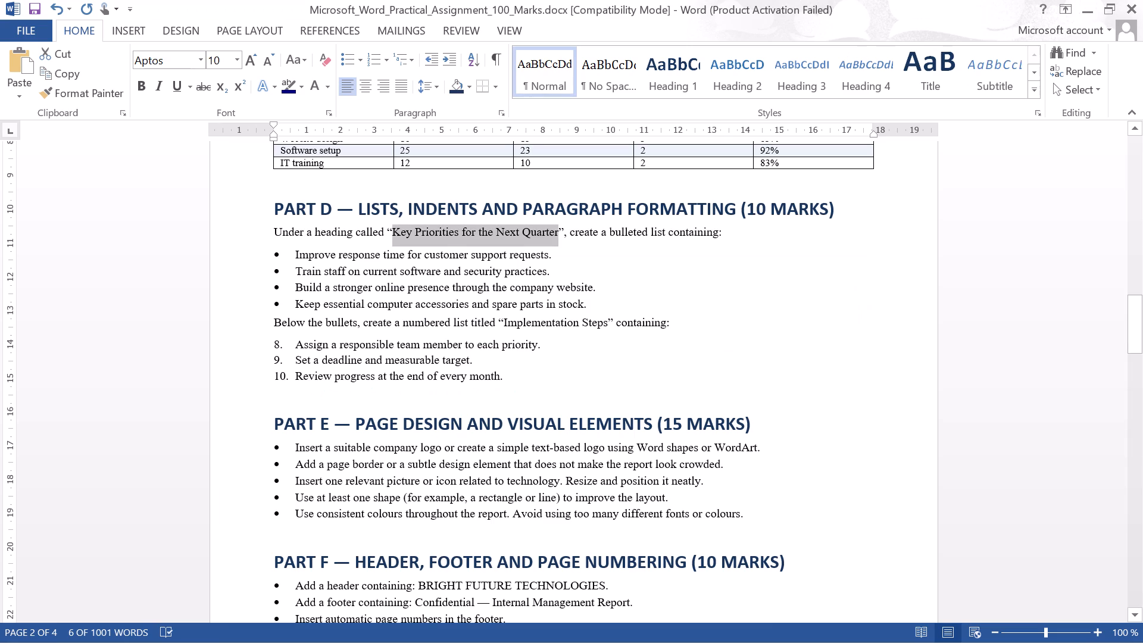
key("alt+Tab")
type("stock")
key("period")
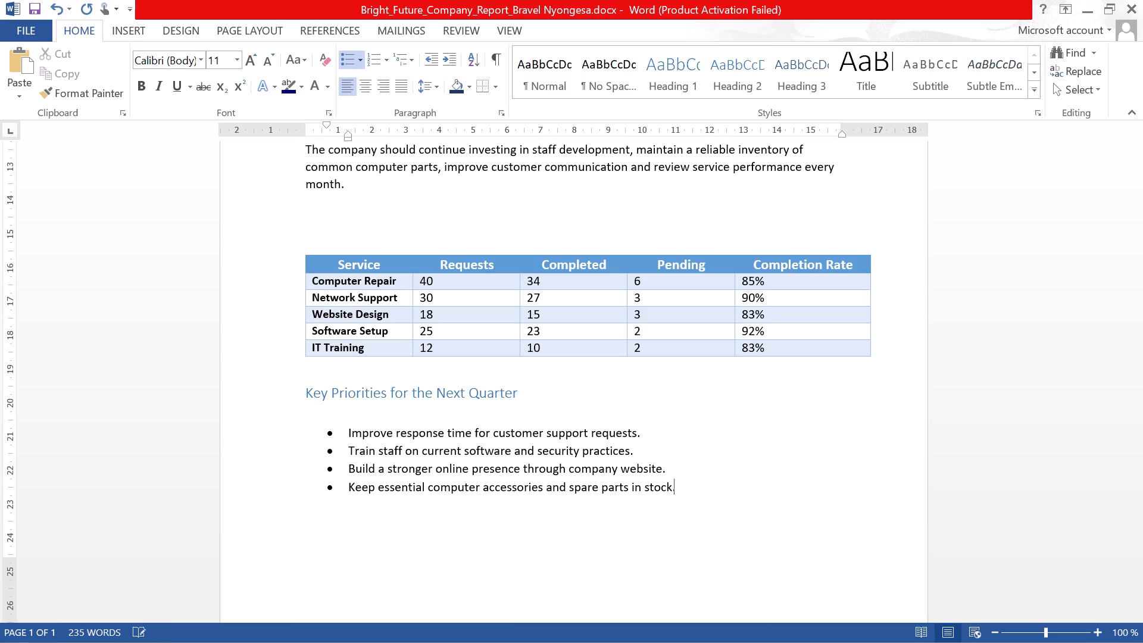
key("alt+Tab")
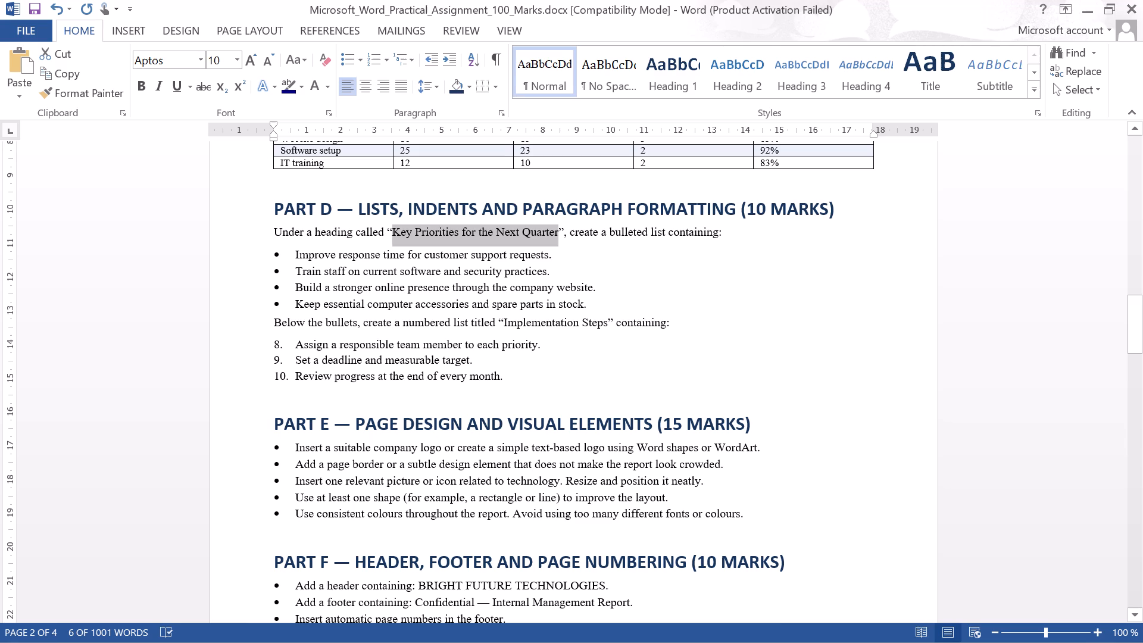
key("alt+Tab")
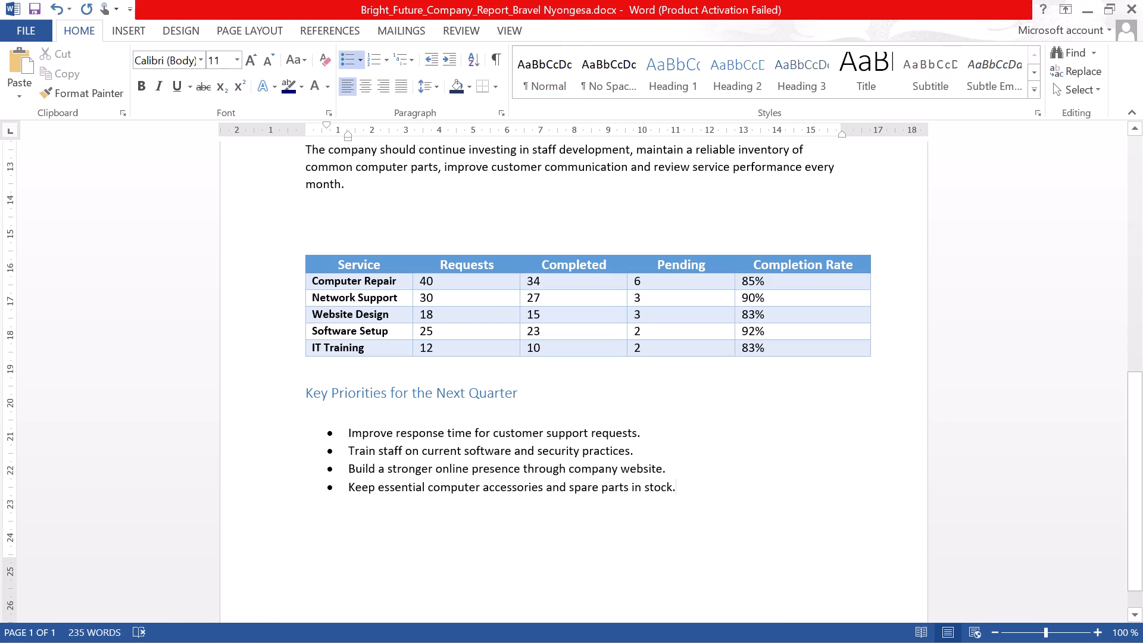
Start an unbulleted line below the fourth Key Priorities bullet and try the document's 1. 2. 3. numbering on it.
key("Return")
key("BackSpace")
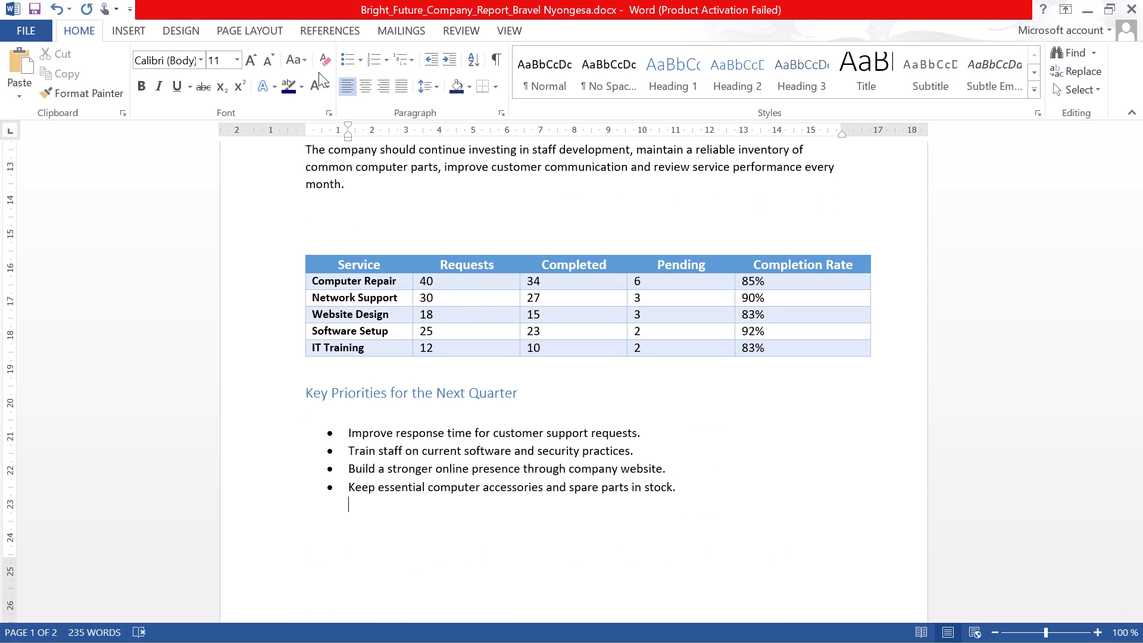
left_click(389, 58)
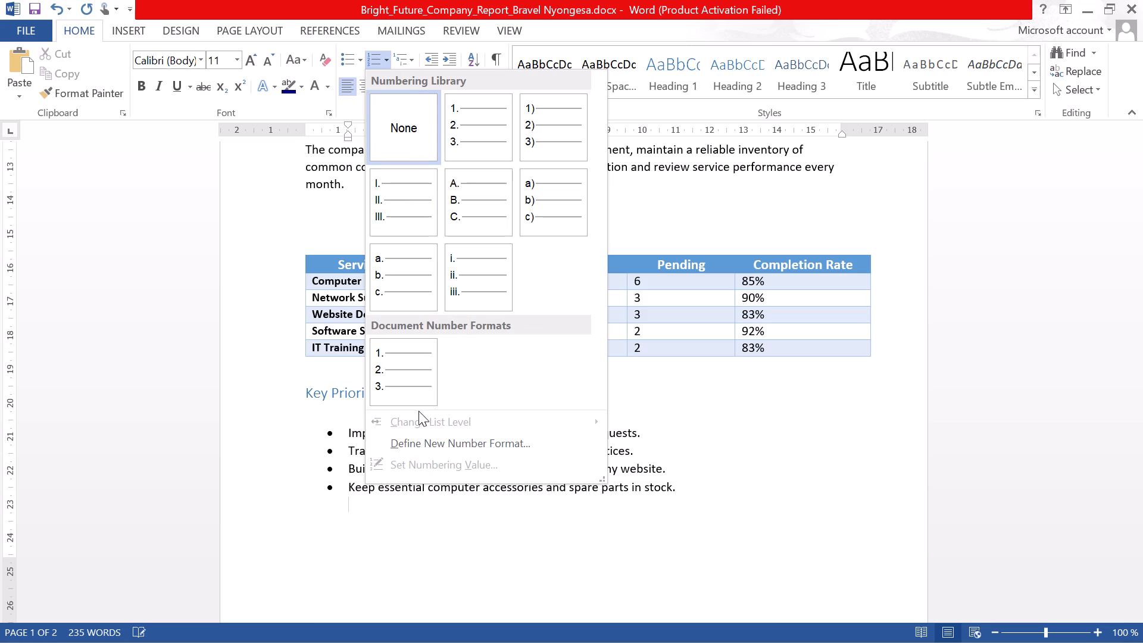
left_click(410, 369)
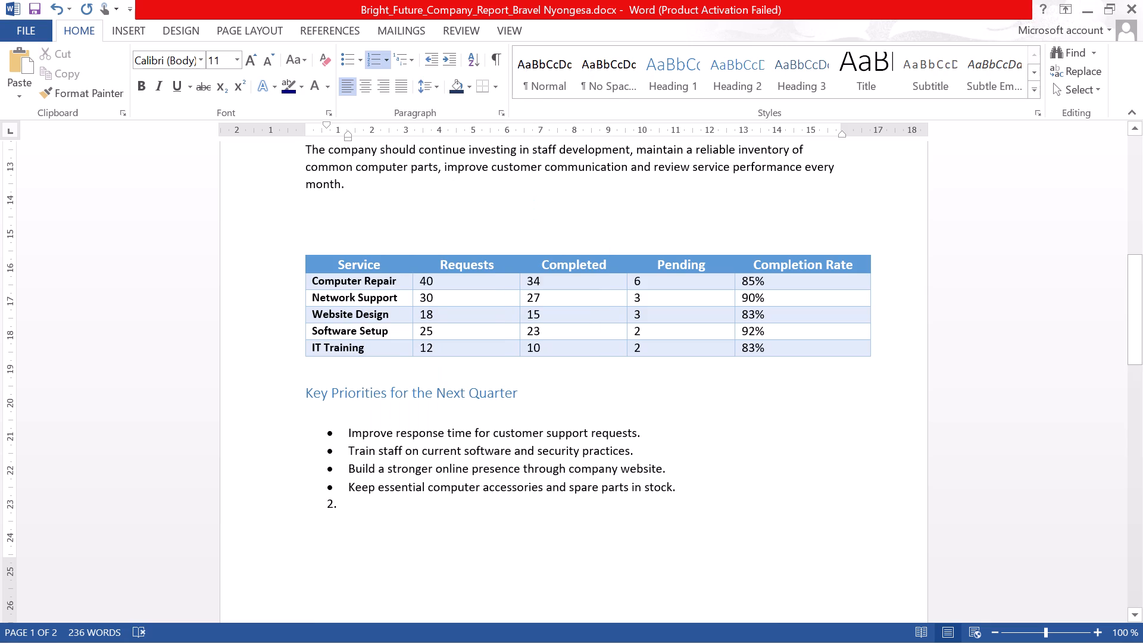
left_click(382, 64)
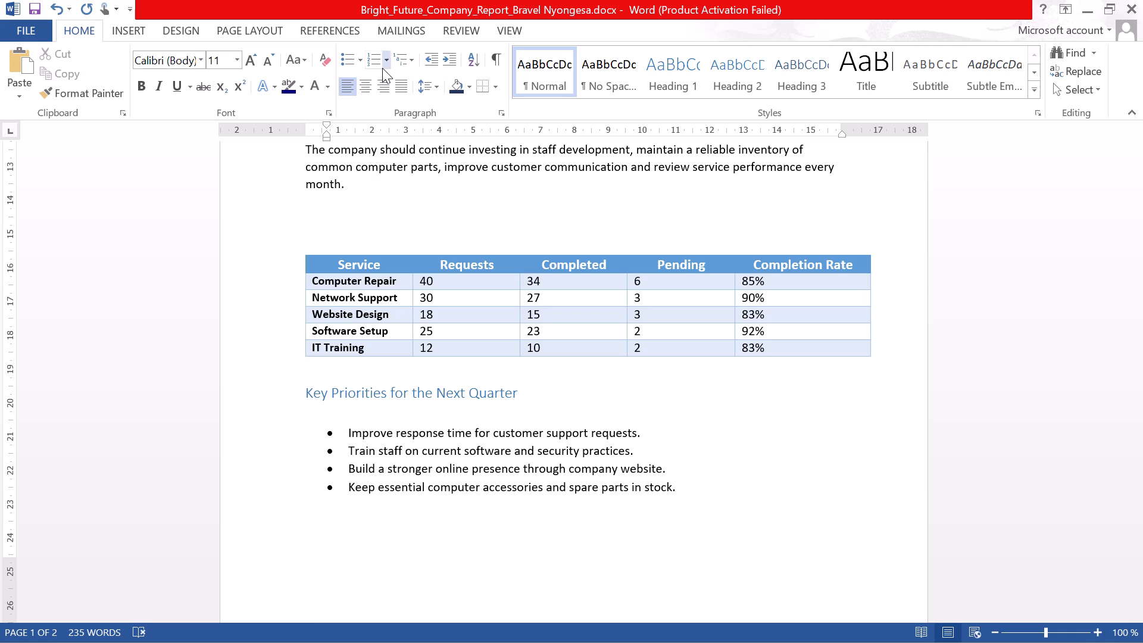
Begin defining a new number format for the empty line and replace the format text with "8.".
left_click(386, 65)
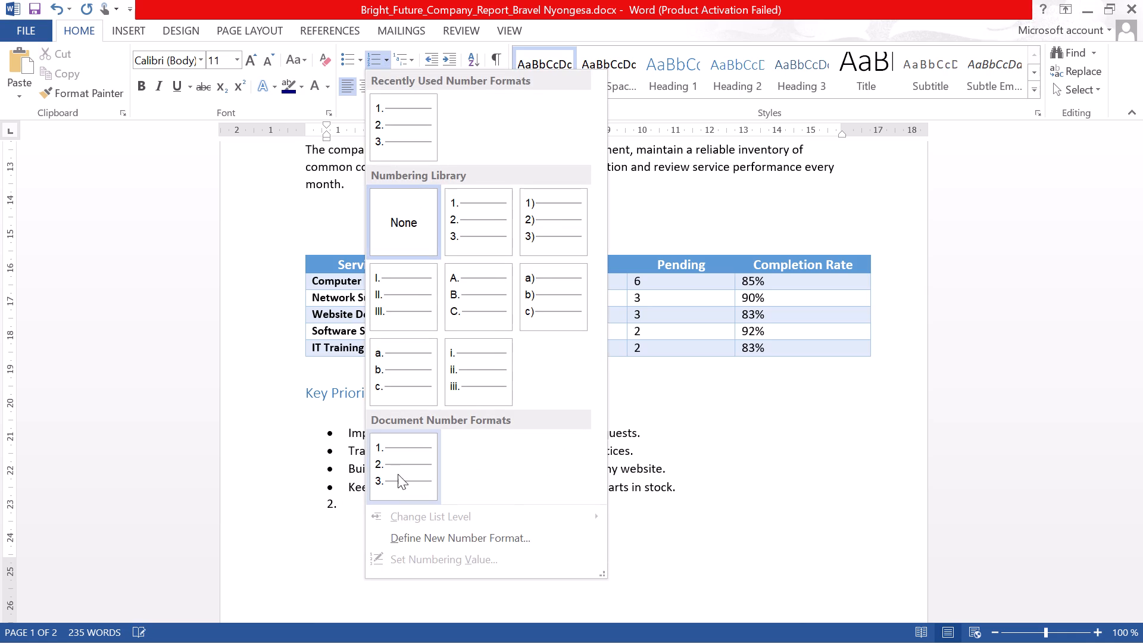
left_click(438, 539)
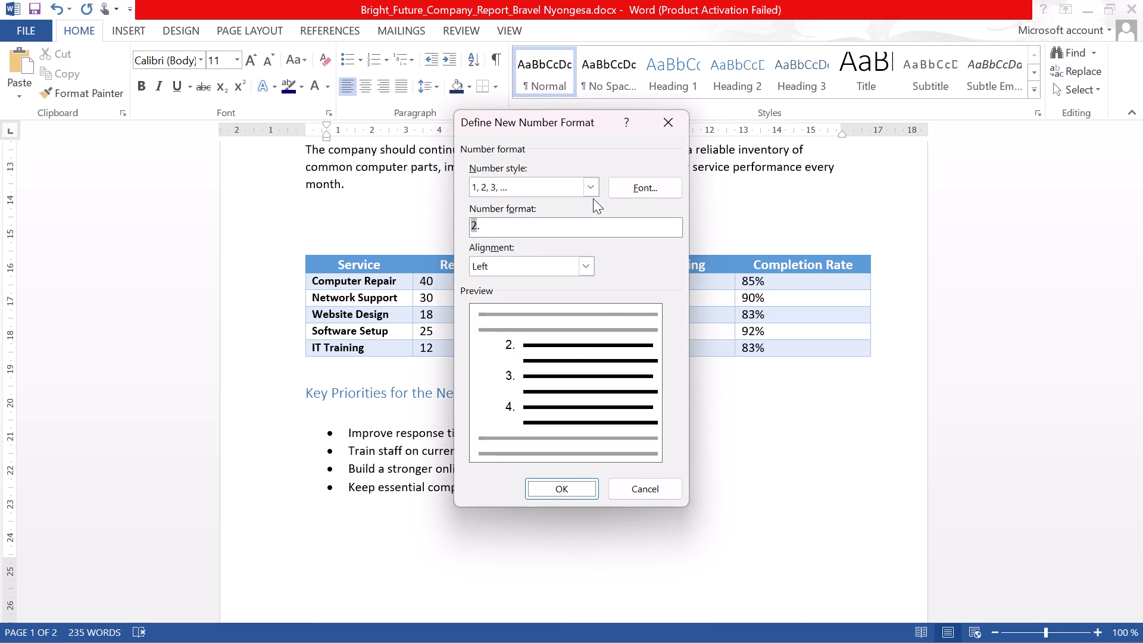
left_click(557, 227)
left_click(502, 226)
left_click(458, 224)
key("8")
key("BackSpace")
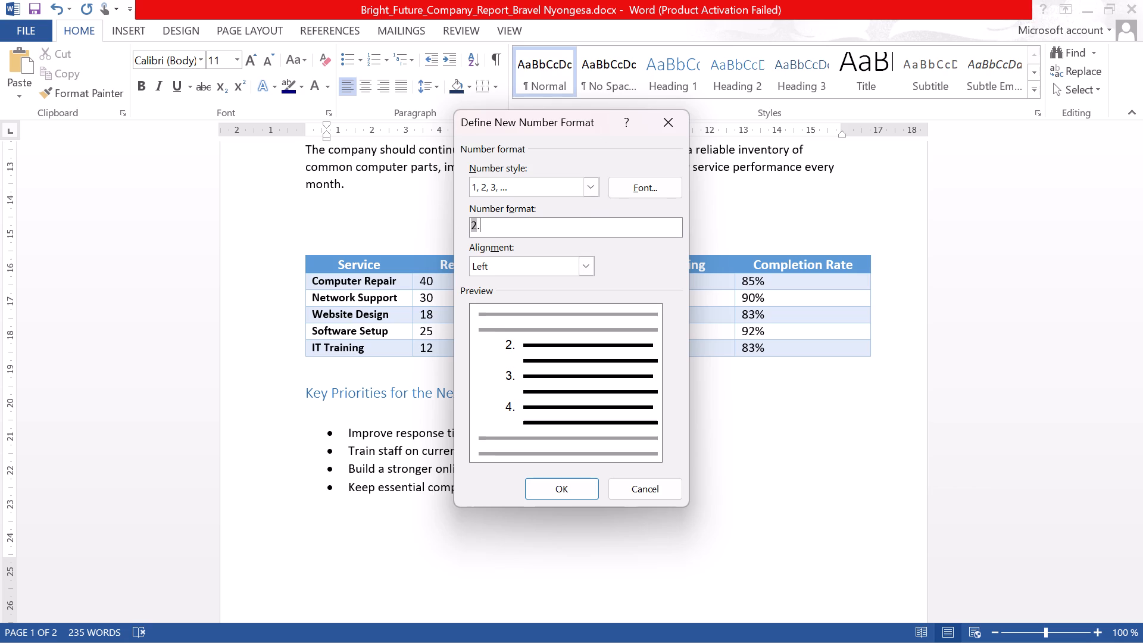
key("BackSpace")
key("BackSpace")
key("BackSpace")
key("BackSpace")
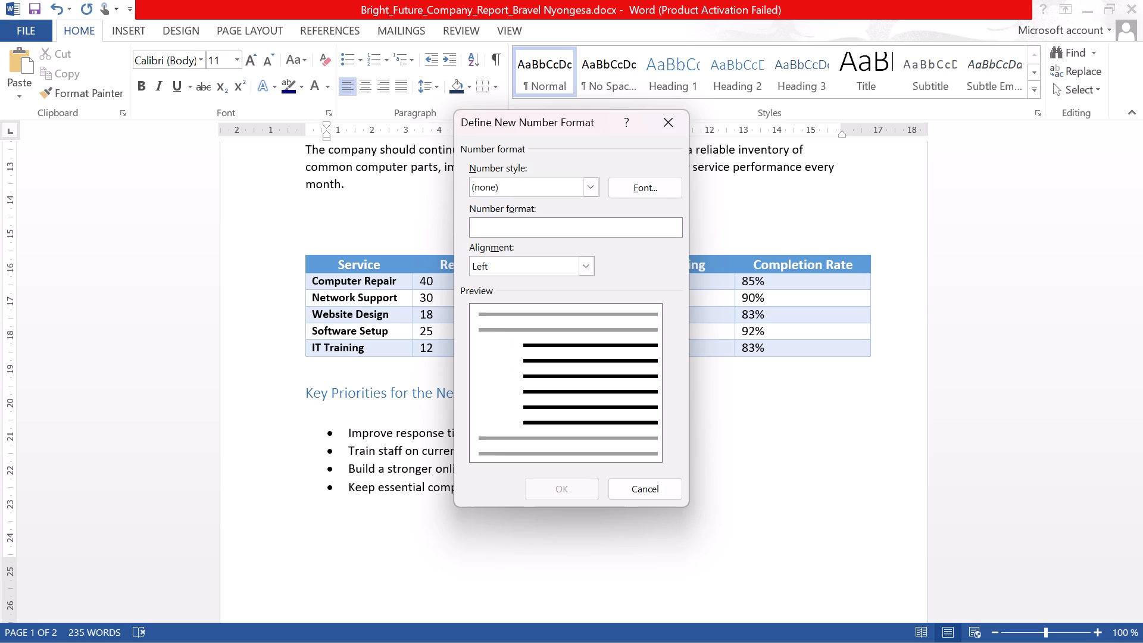
key("8")
key("period")
Add the 1, 2, 3 number style after the "8." prefix and apply the new number format.
left_click(589, 186)
left_click(563, 211)
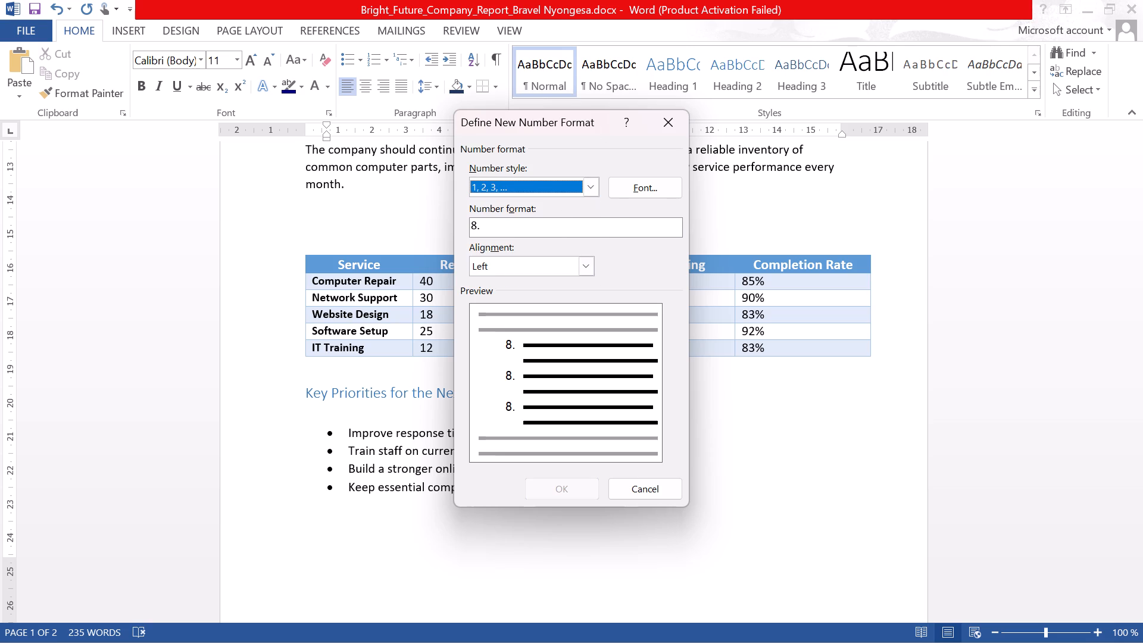
left_click(508, 229)
key("BackSpace")
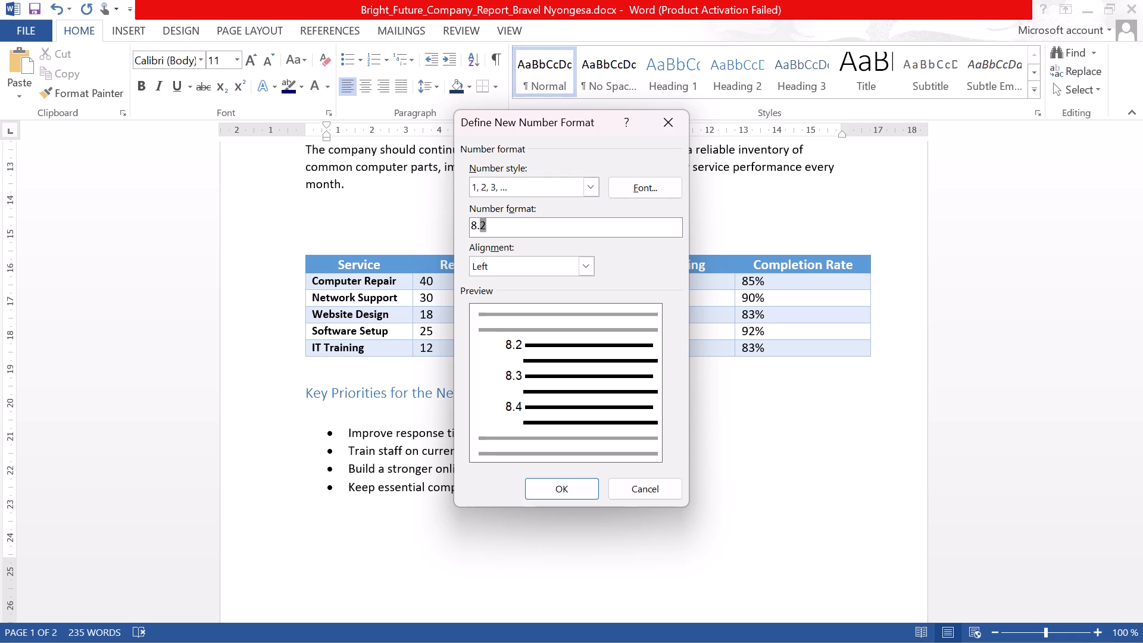
key("BackSpace")
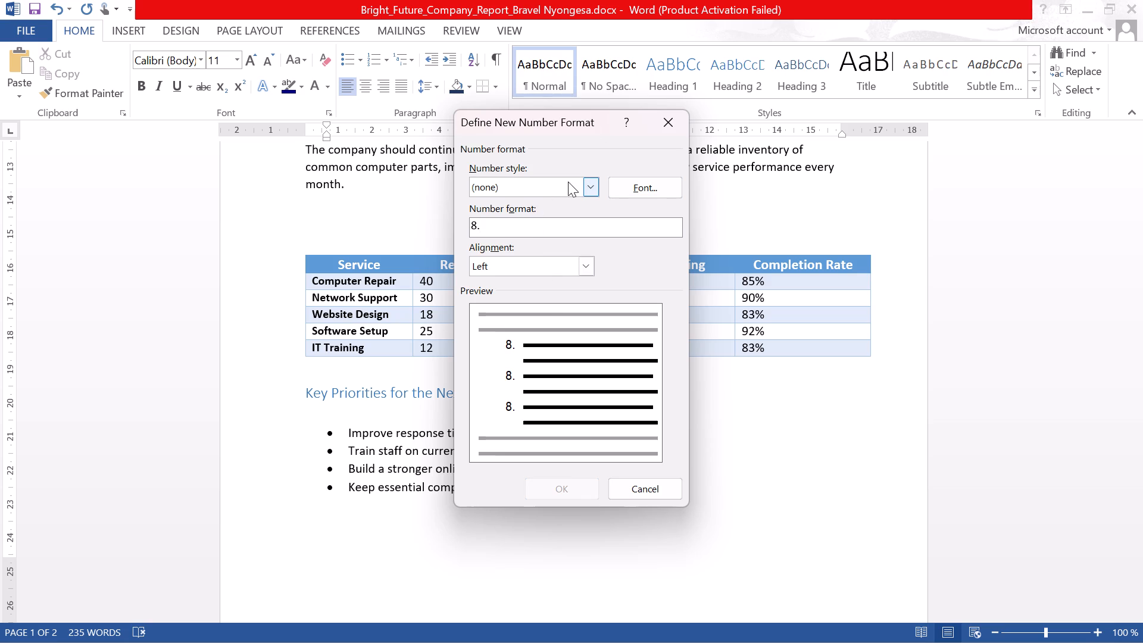
left_click(591, 191)
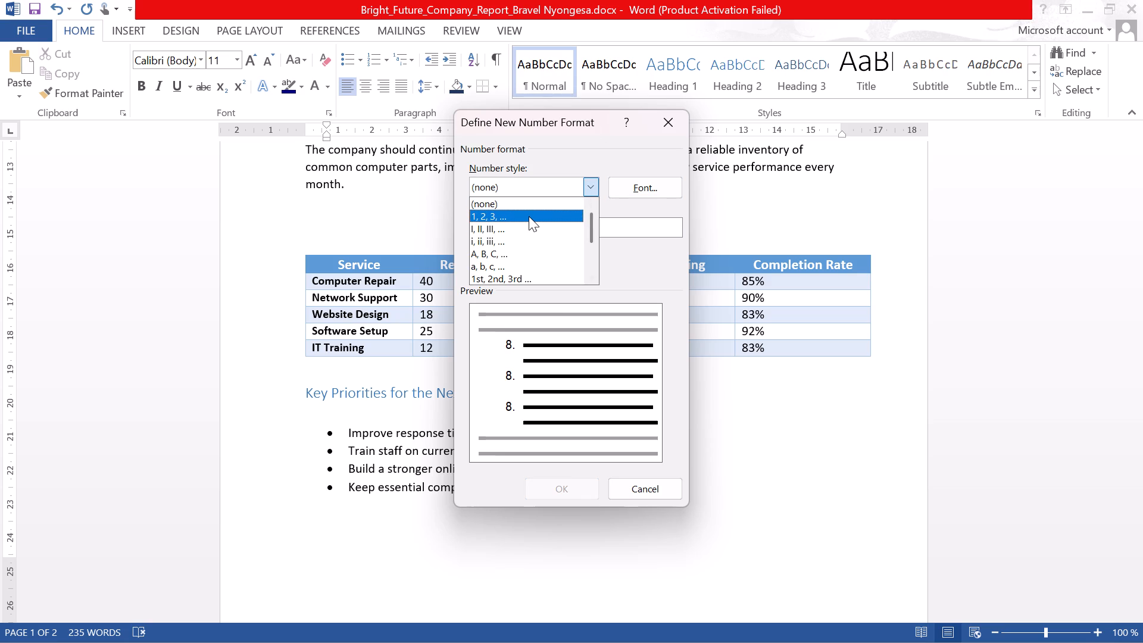
left_click(529, 216)
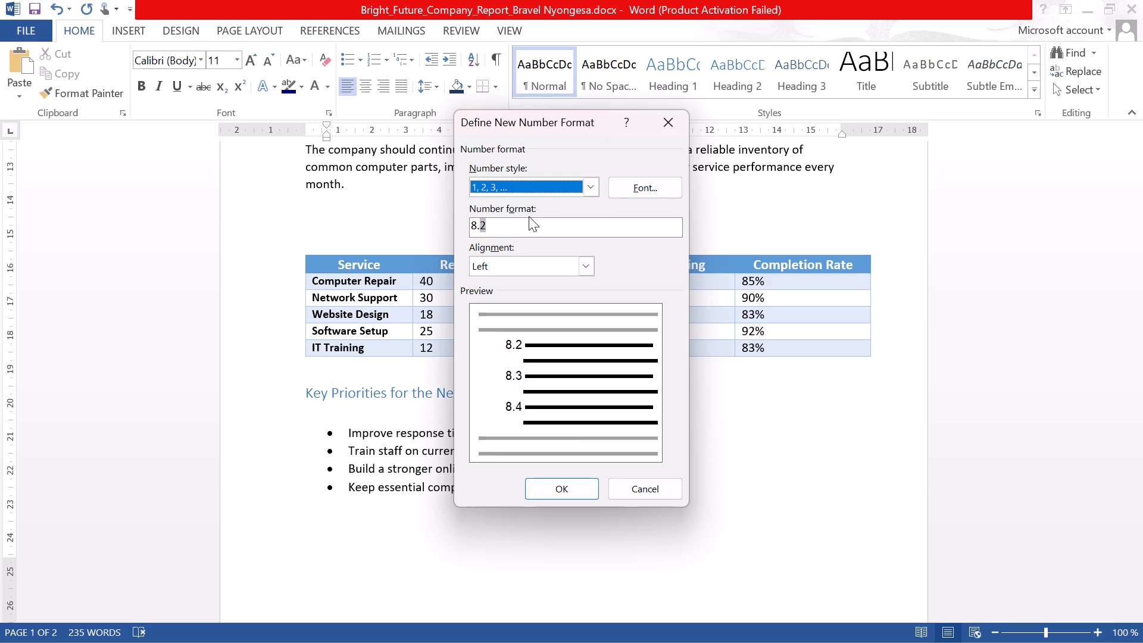
left_click(584, 494)
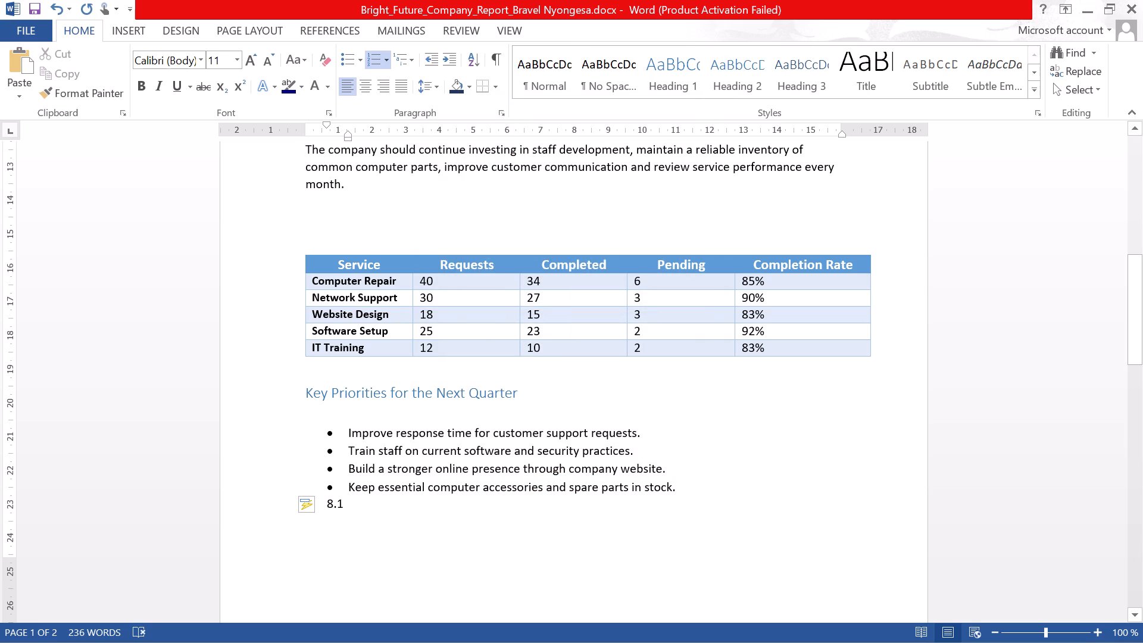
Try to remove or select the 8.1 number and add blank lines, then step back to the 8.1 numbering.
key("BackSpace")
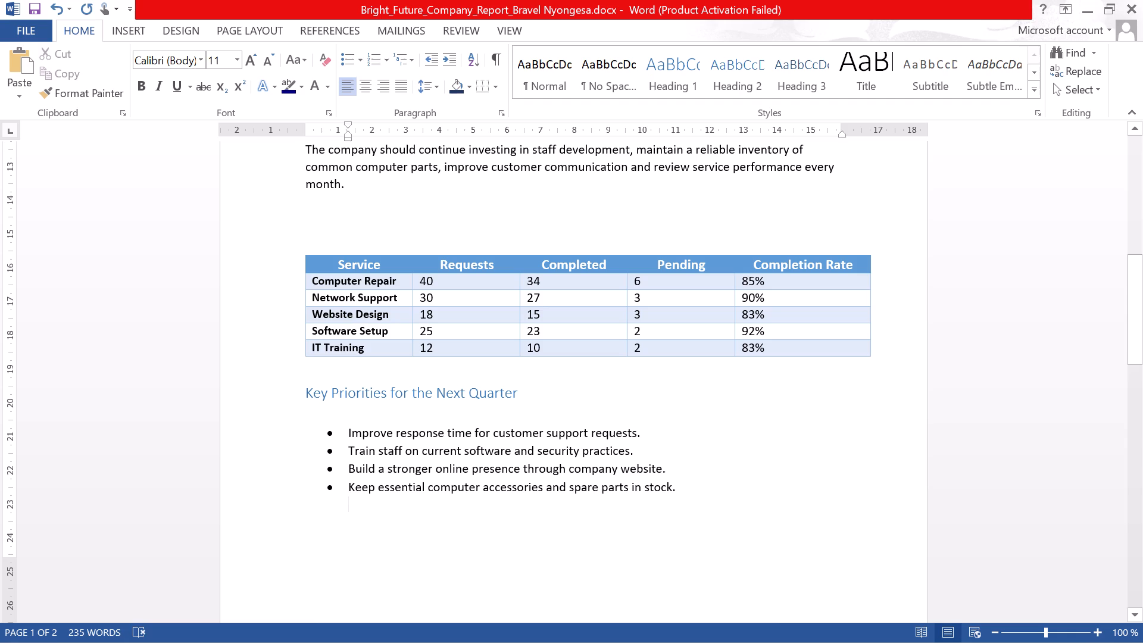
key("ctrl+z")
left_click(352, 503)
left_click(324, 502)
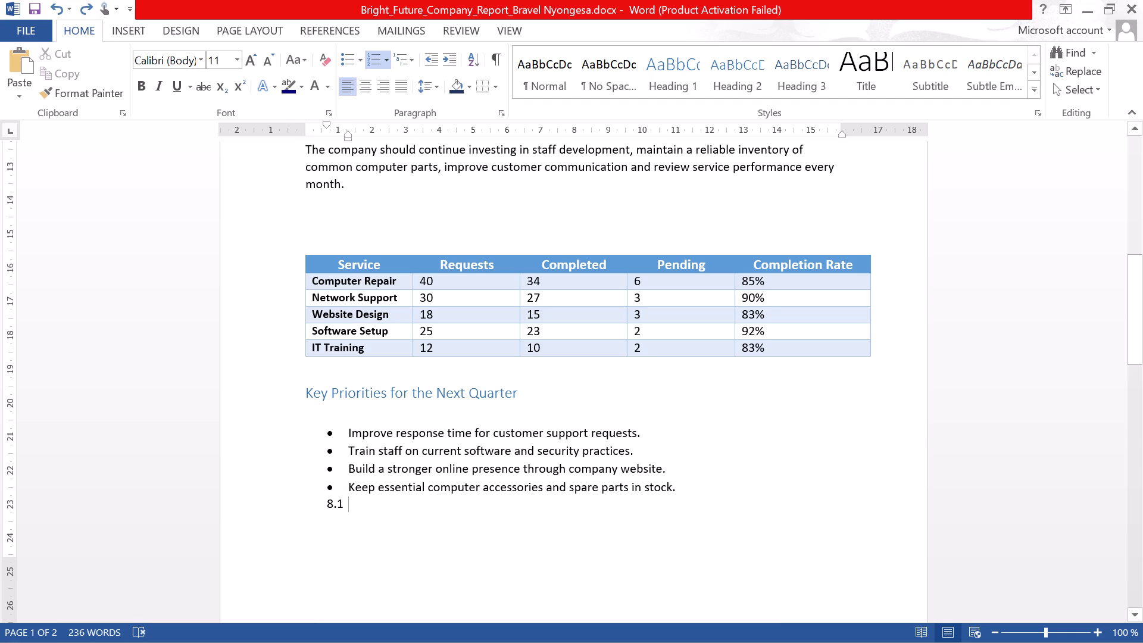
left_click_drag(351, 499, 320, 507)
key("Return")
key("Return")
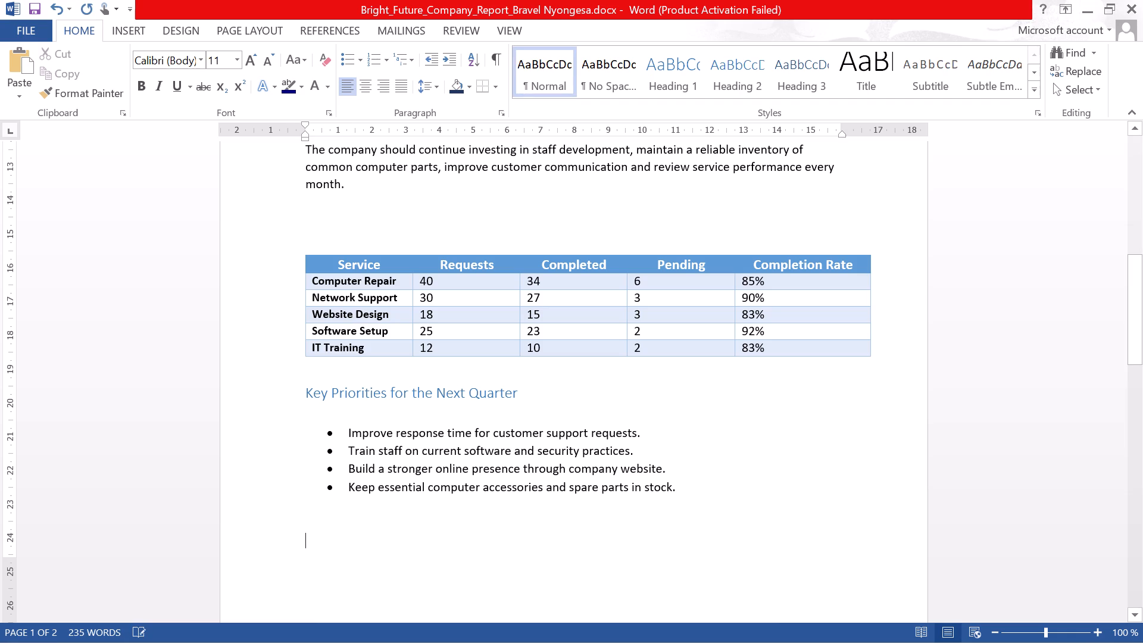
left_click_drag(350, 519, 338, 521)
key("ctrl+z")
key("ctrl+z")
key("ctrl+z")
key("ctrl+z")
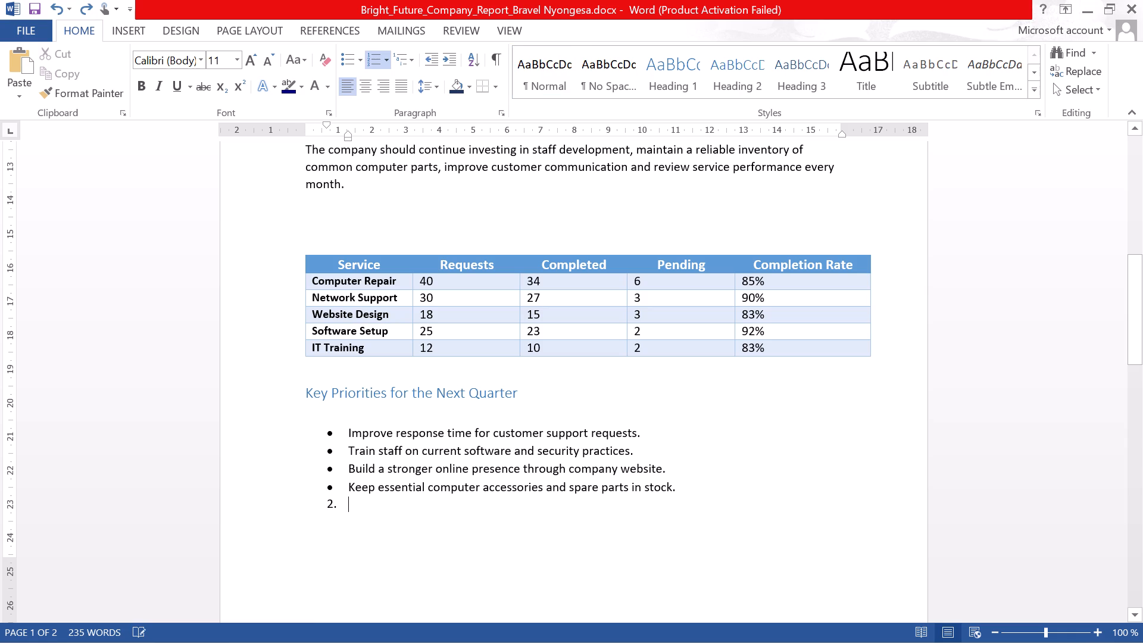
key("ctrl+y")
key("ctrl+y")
Enter "Tre" as the trial text of item 8.1 and start a second numbered item.
type("tre")
key("Return")
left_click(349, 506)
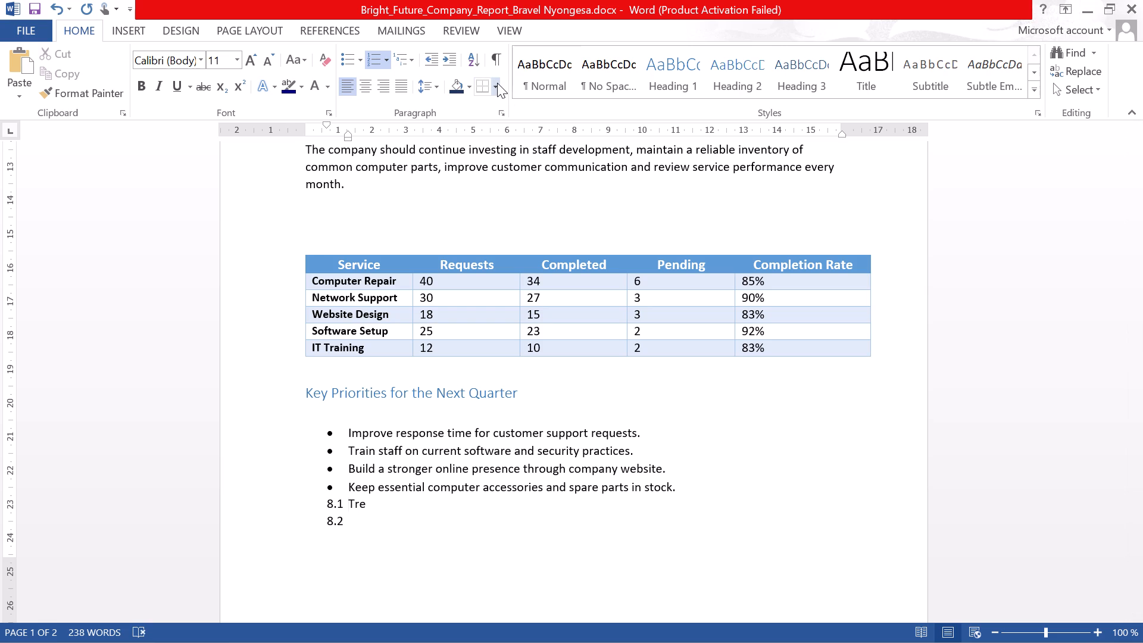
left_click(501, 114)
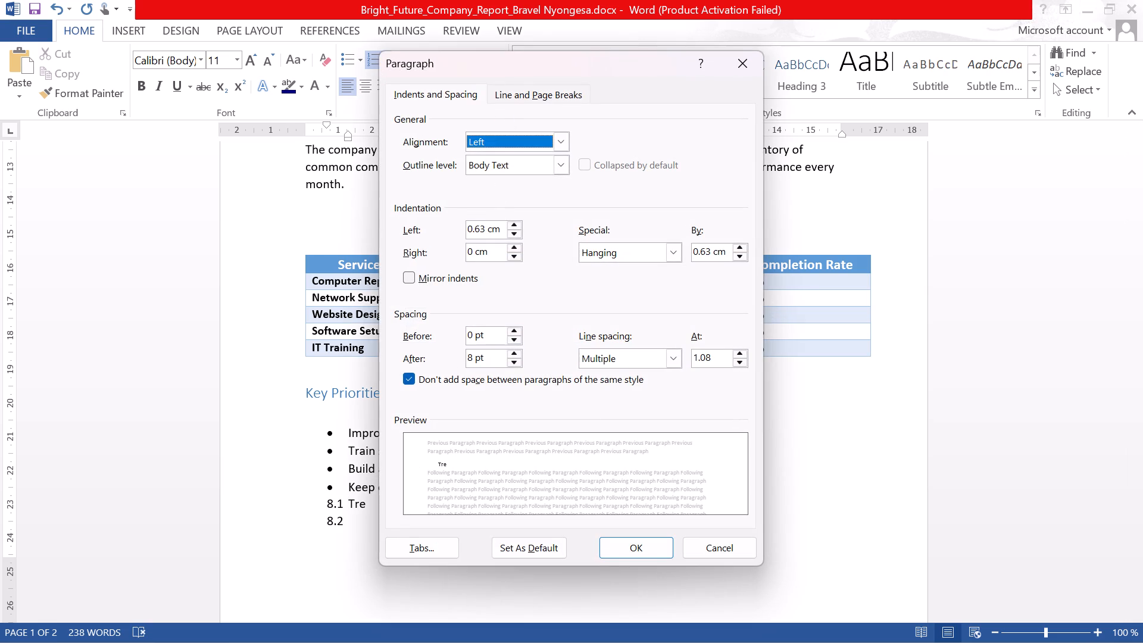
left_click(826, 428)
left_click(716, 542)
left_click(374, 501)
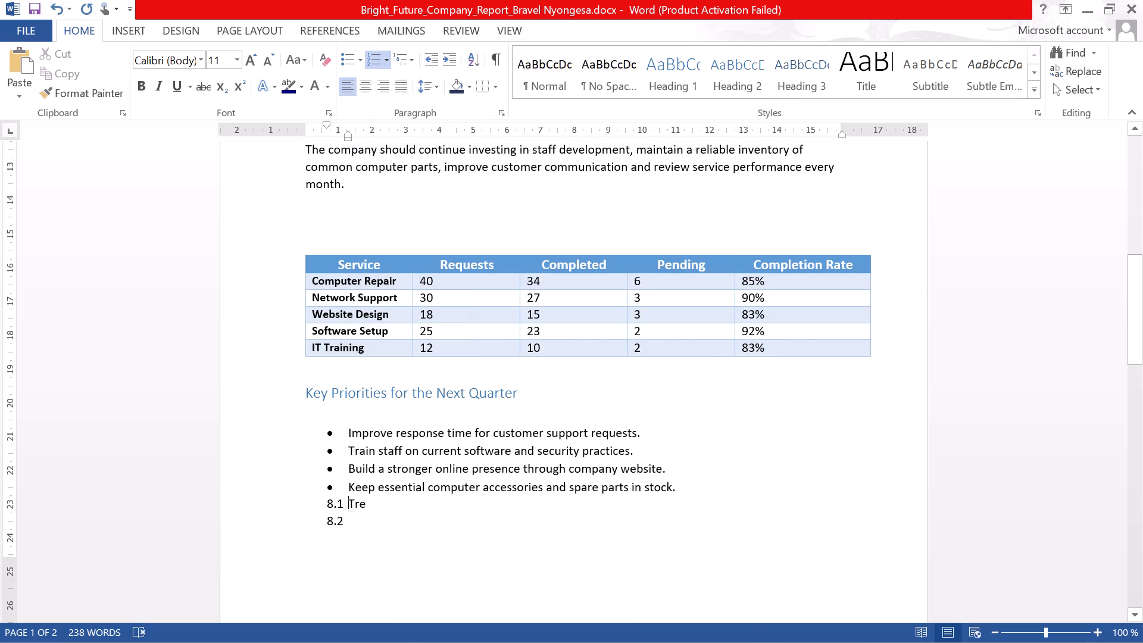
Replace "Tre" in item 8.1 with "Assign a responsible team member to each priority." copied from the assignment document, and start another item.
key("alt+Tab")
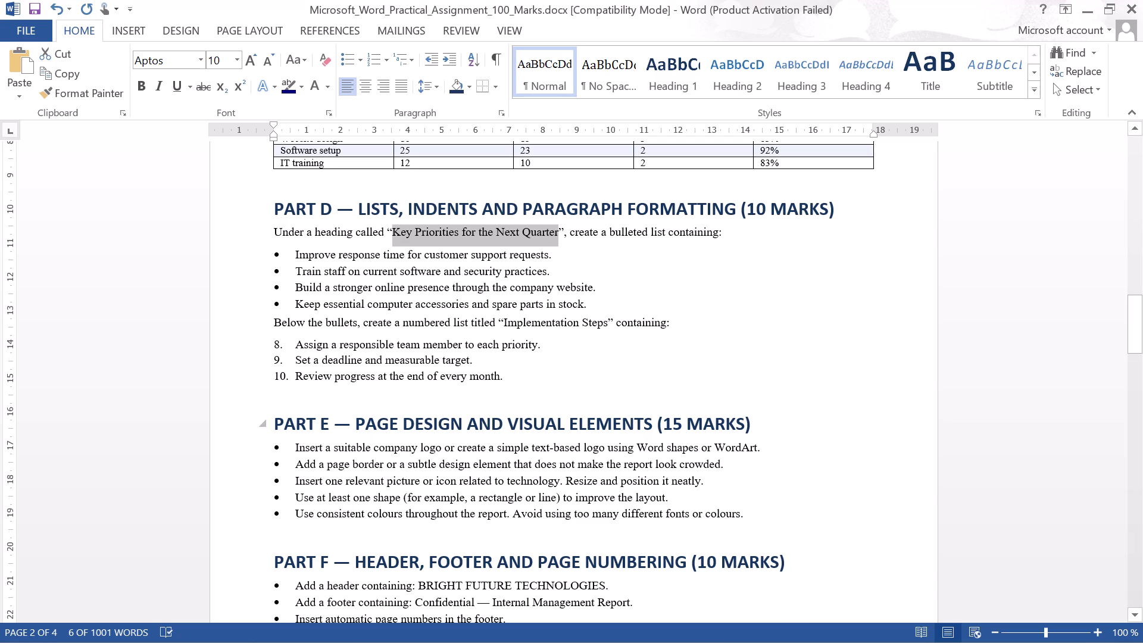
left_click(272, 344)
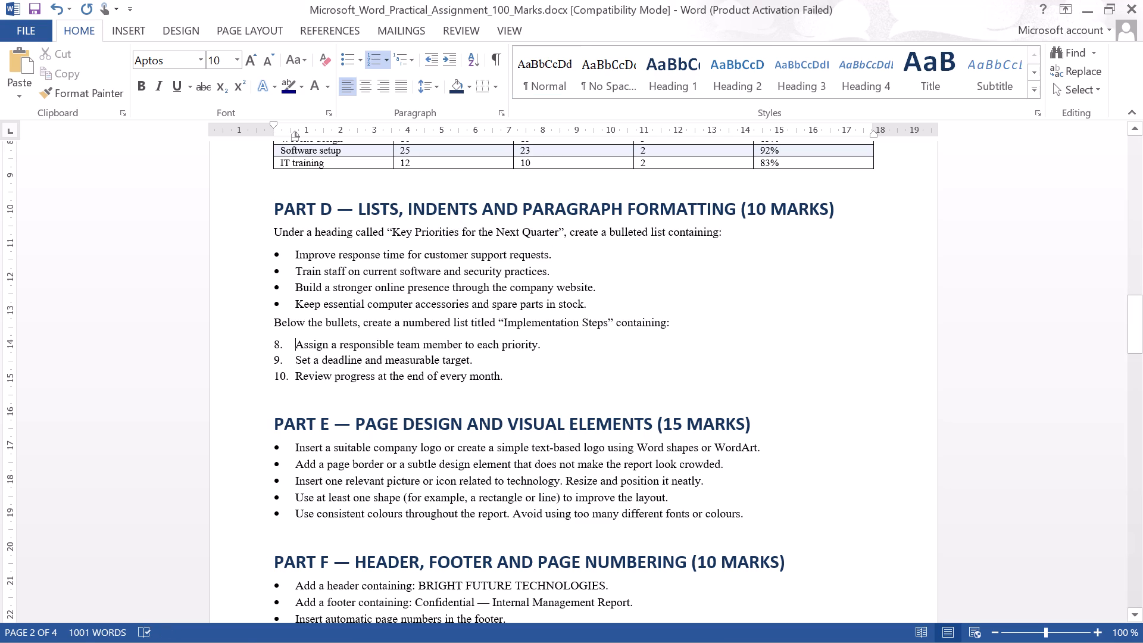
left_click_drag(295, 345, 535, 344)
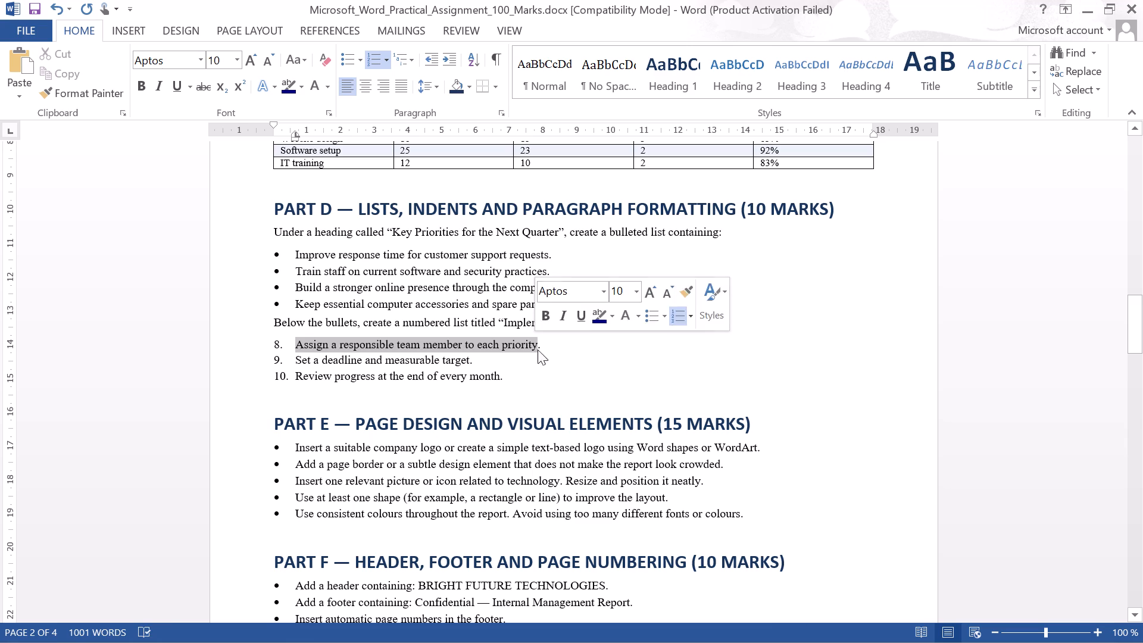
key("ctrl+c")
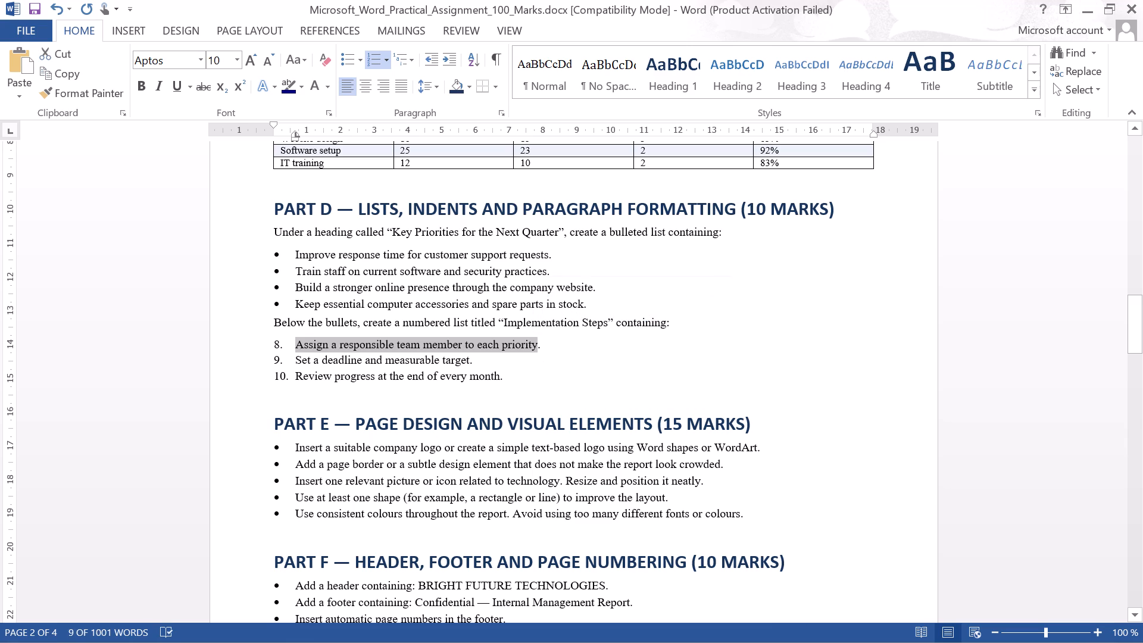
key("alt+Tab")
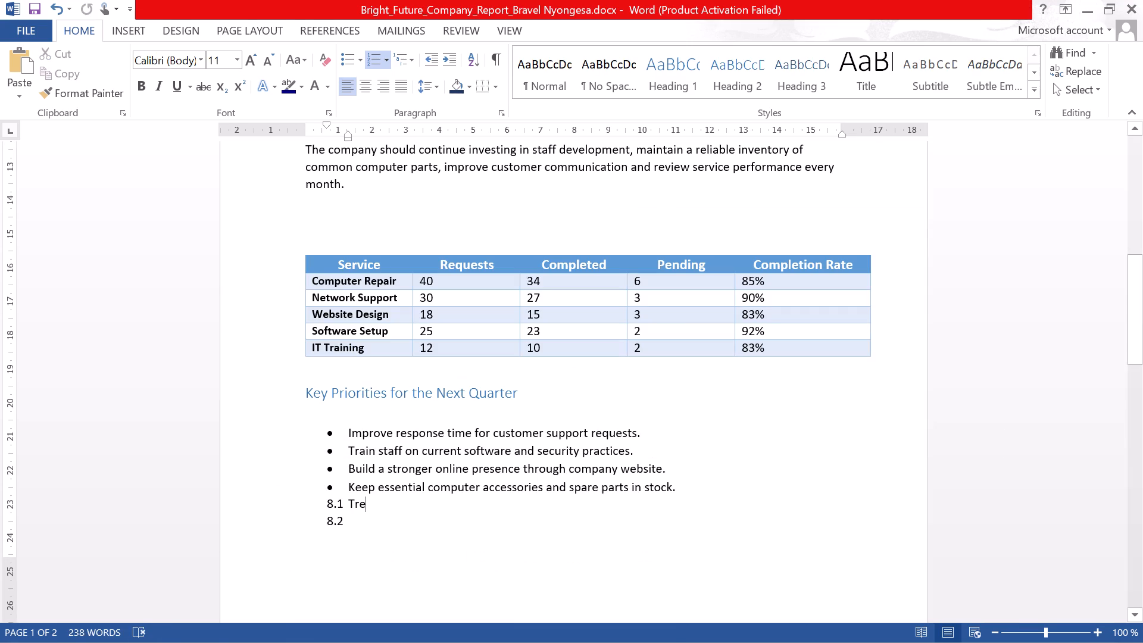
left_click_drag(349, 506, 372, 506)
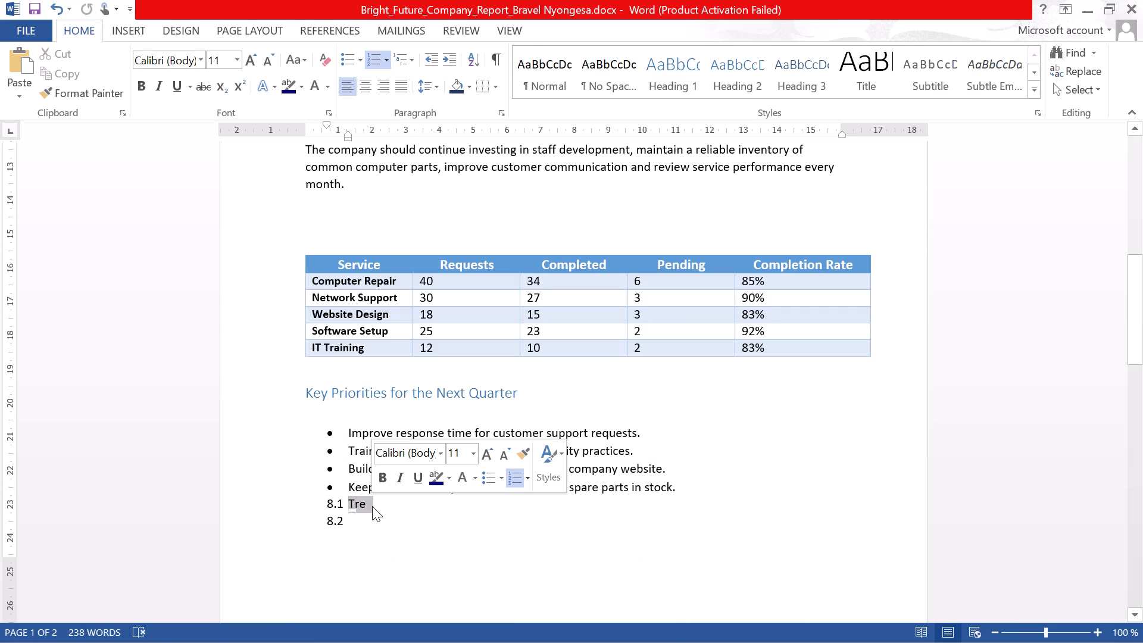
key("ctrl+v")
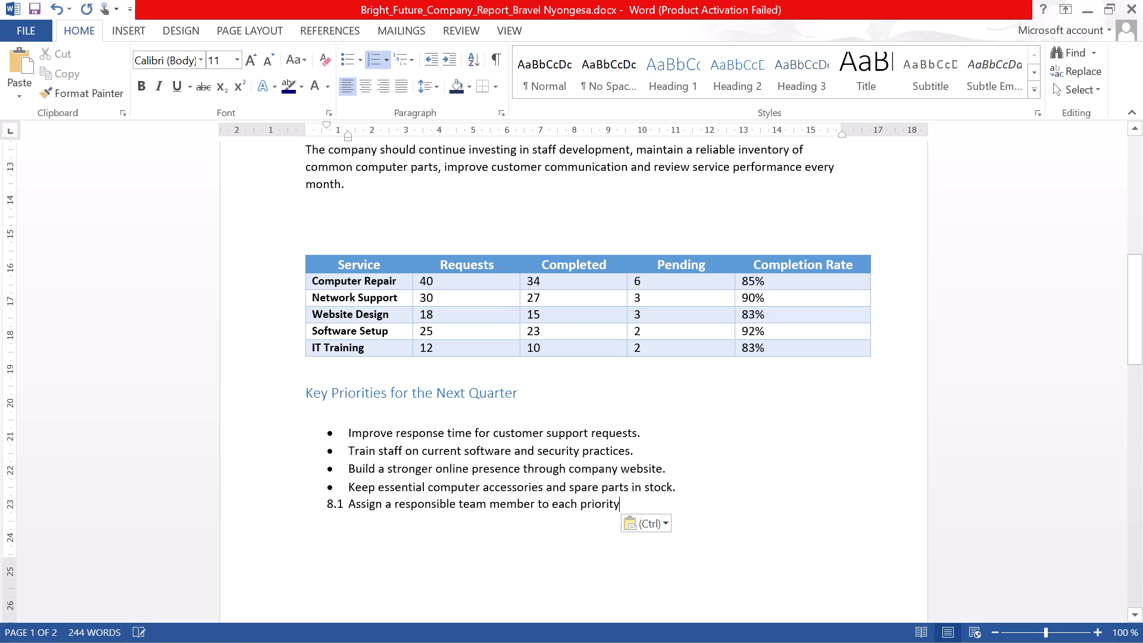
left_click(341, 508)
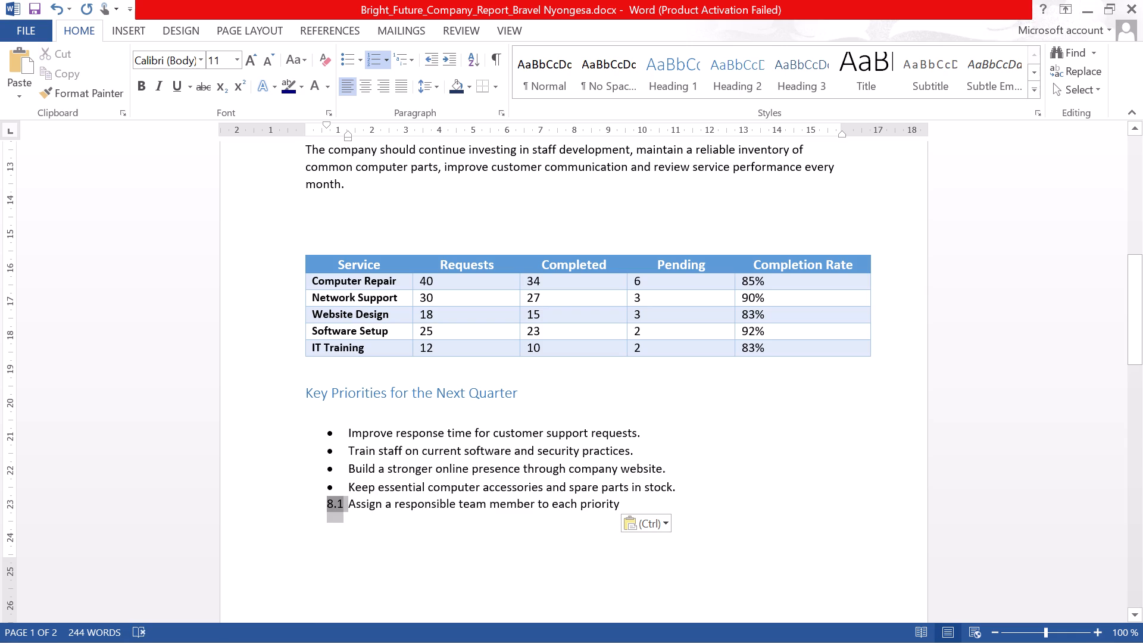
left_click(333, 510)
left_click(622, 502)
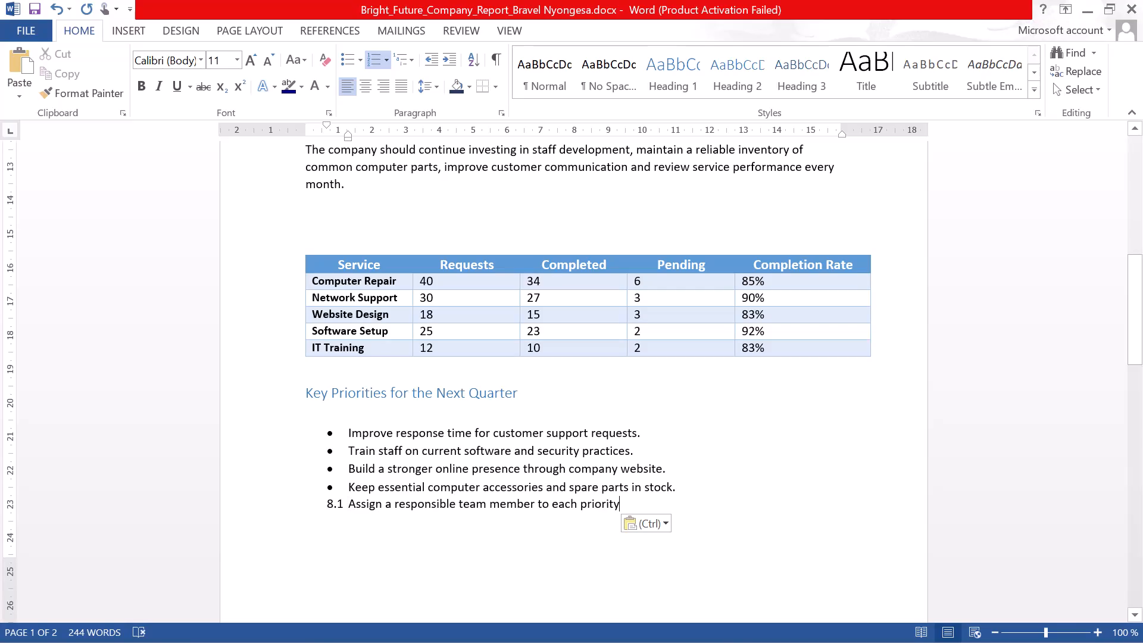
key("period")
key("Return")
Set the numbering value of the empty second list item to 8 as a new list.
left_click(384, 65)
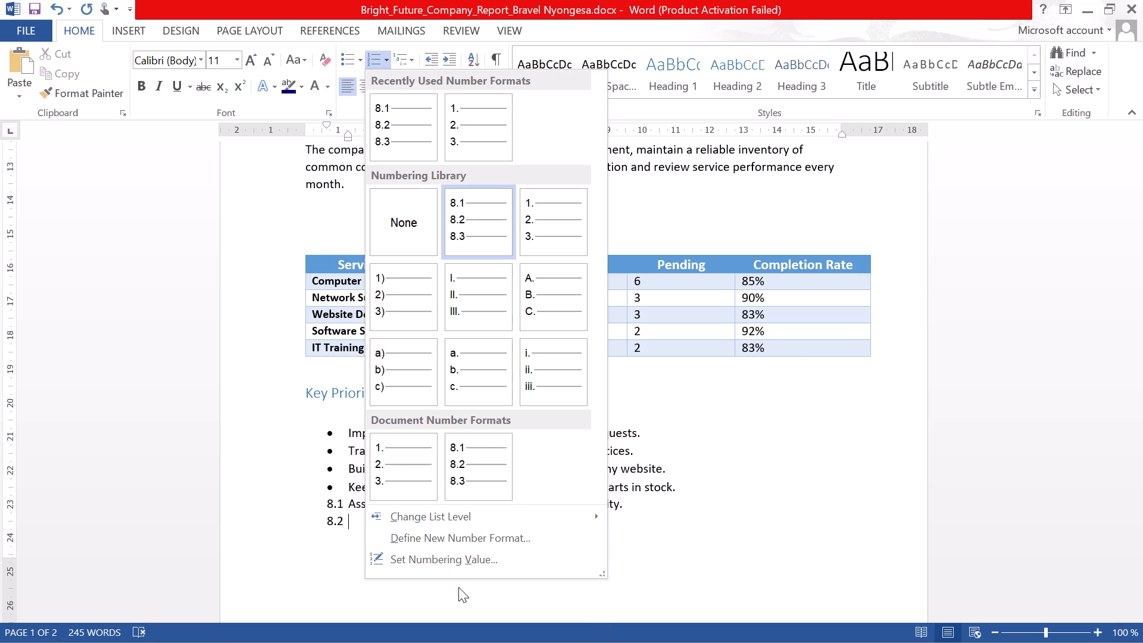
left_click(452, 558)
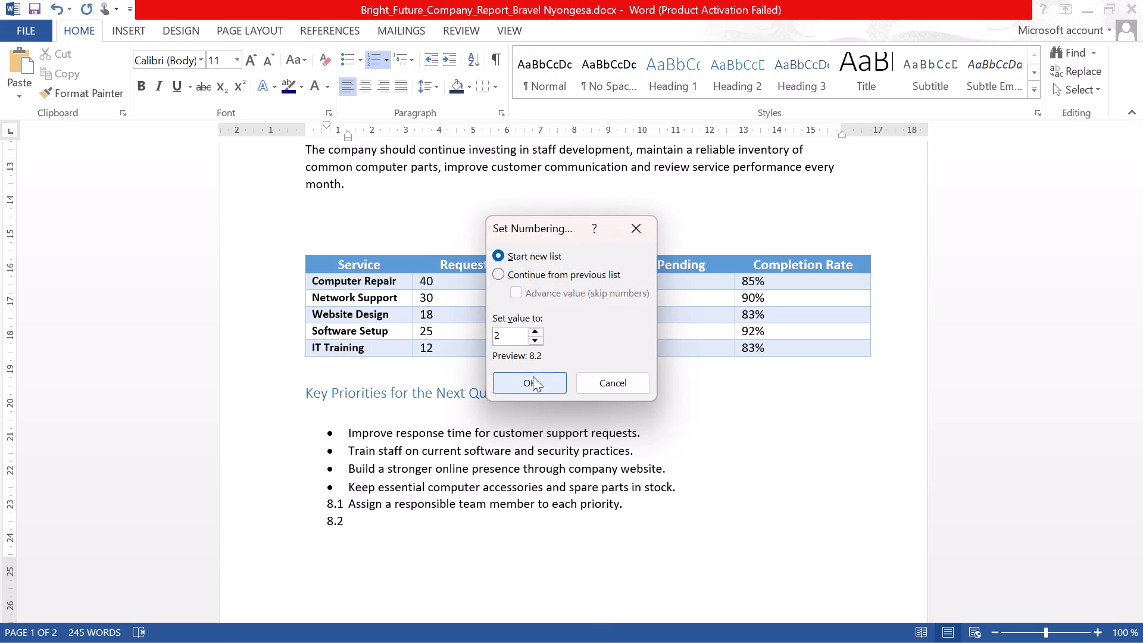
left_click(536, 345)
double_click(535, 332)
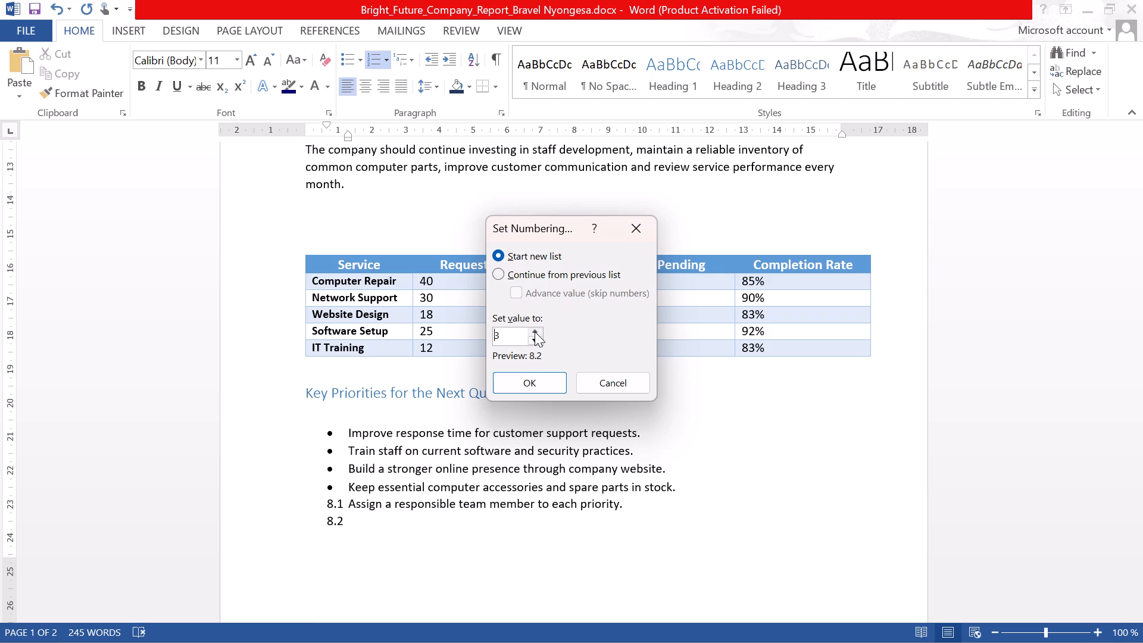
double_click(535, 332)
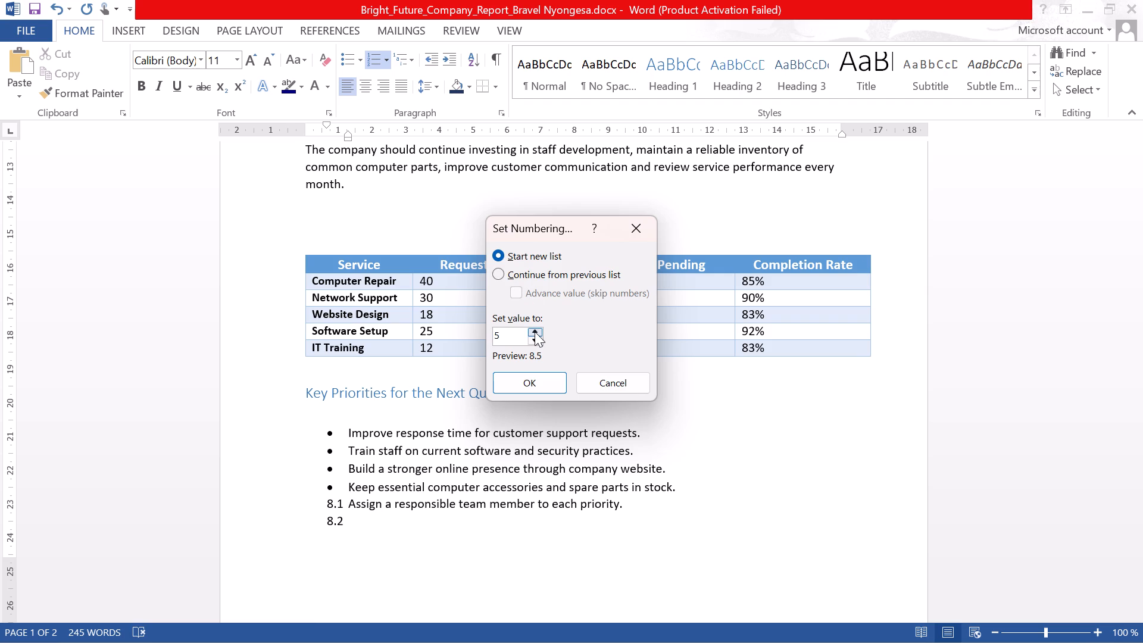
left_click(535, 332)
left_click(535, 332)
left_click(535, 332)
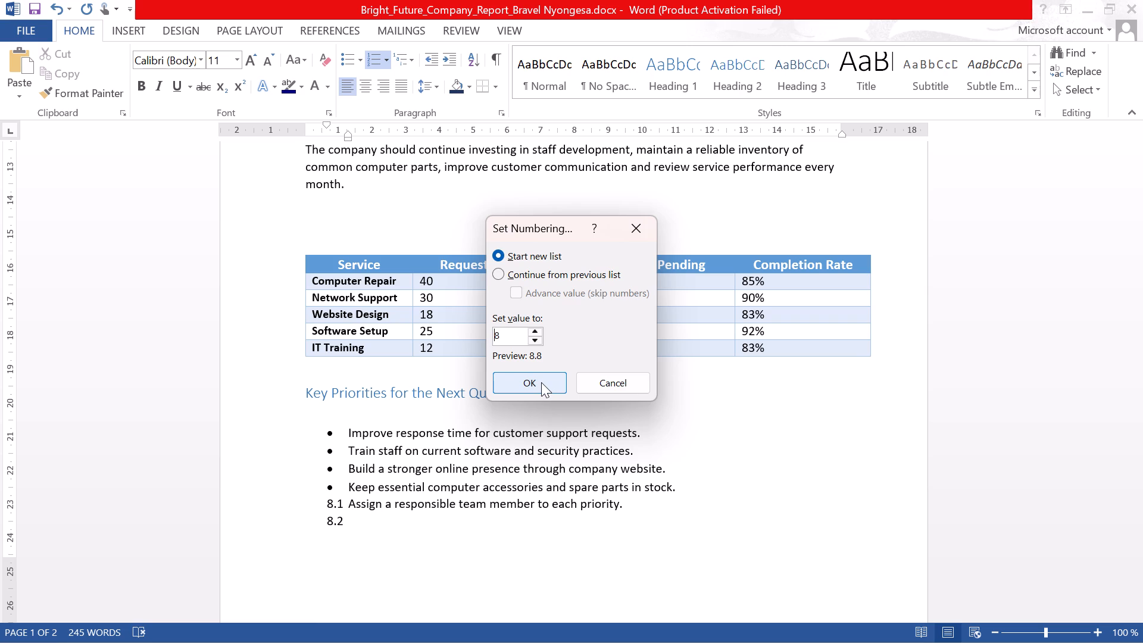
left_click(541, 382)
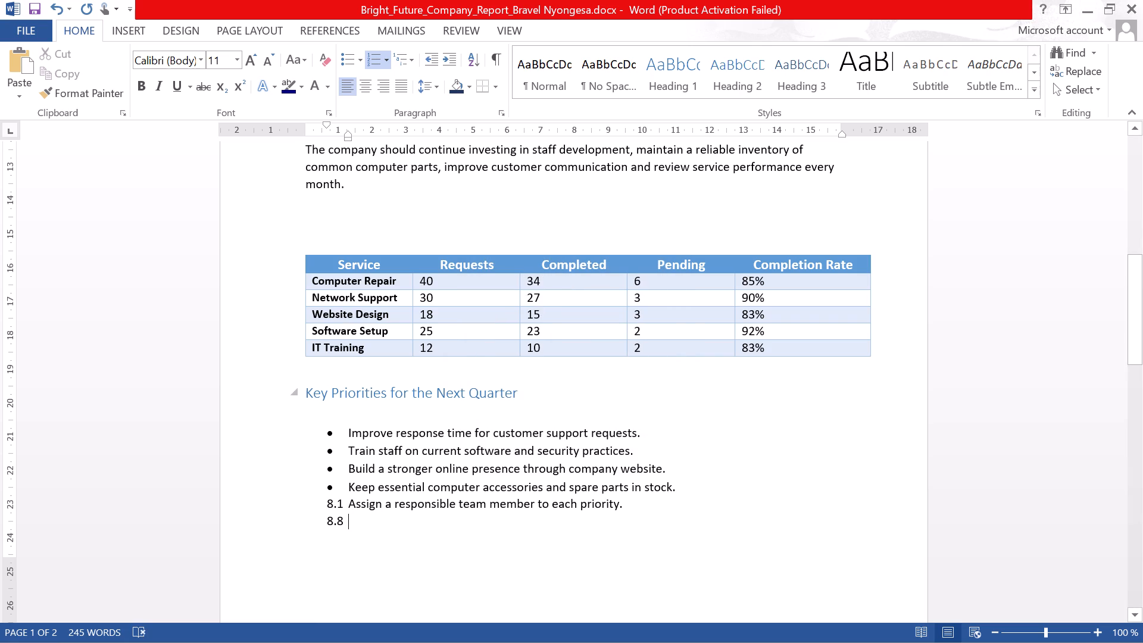
Delete the numbered items 8.1 and 8.8 and clear the leftover numbering and indent from the line below the bullets.
left_click_drag(357, 520, 307, 503)
key("BackSpace")
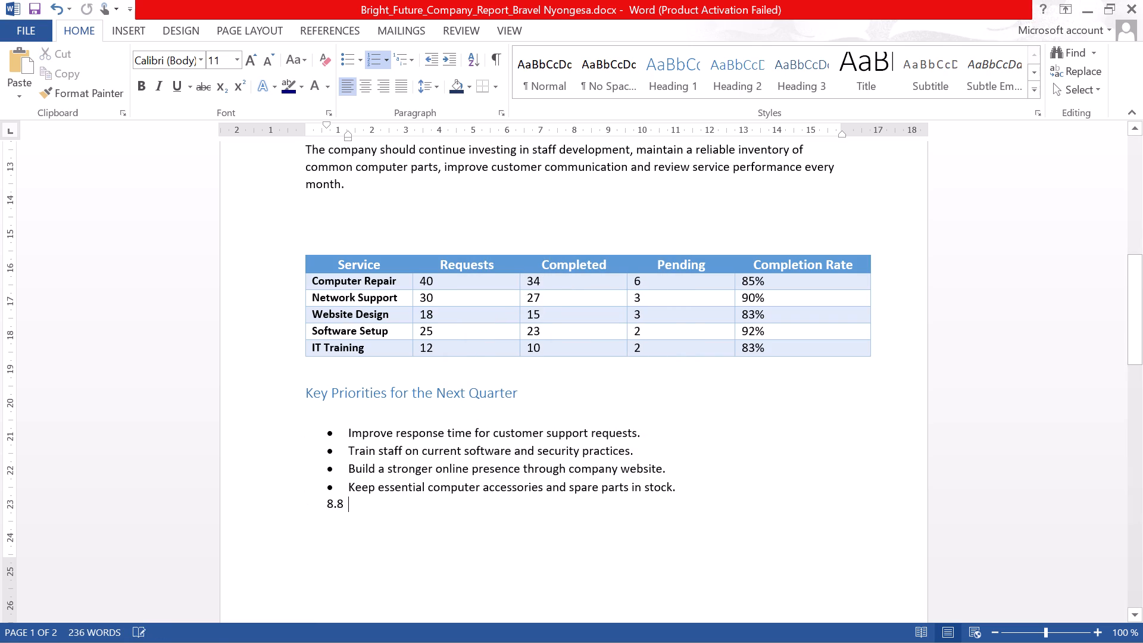
key("BackSpace")
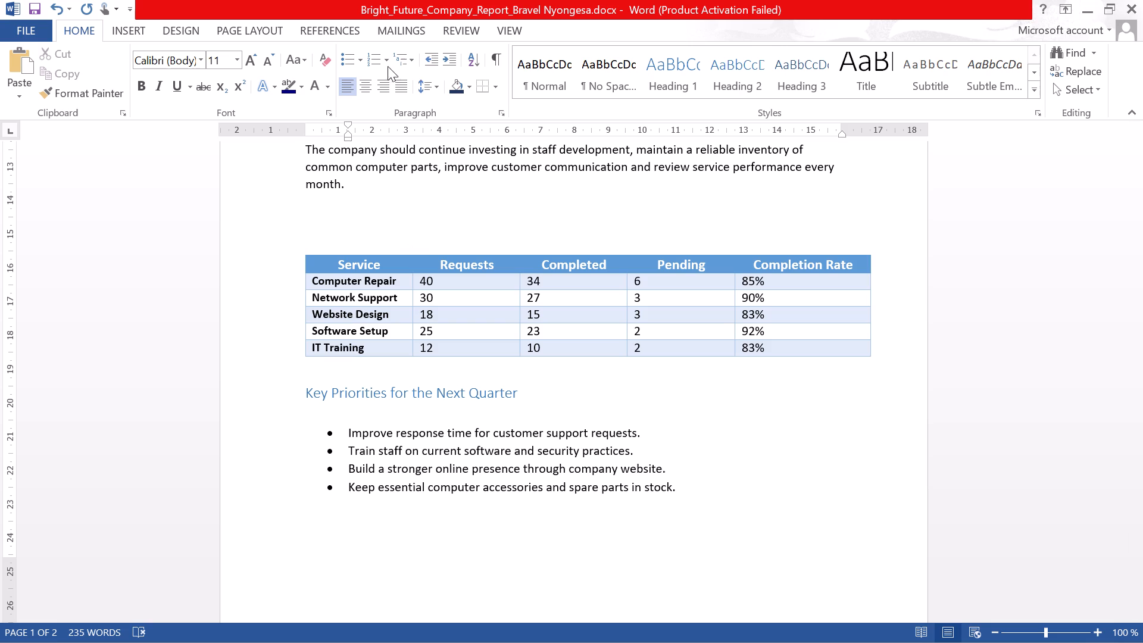
left_click(382, 66)
left_click(386, 67)
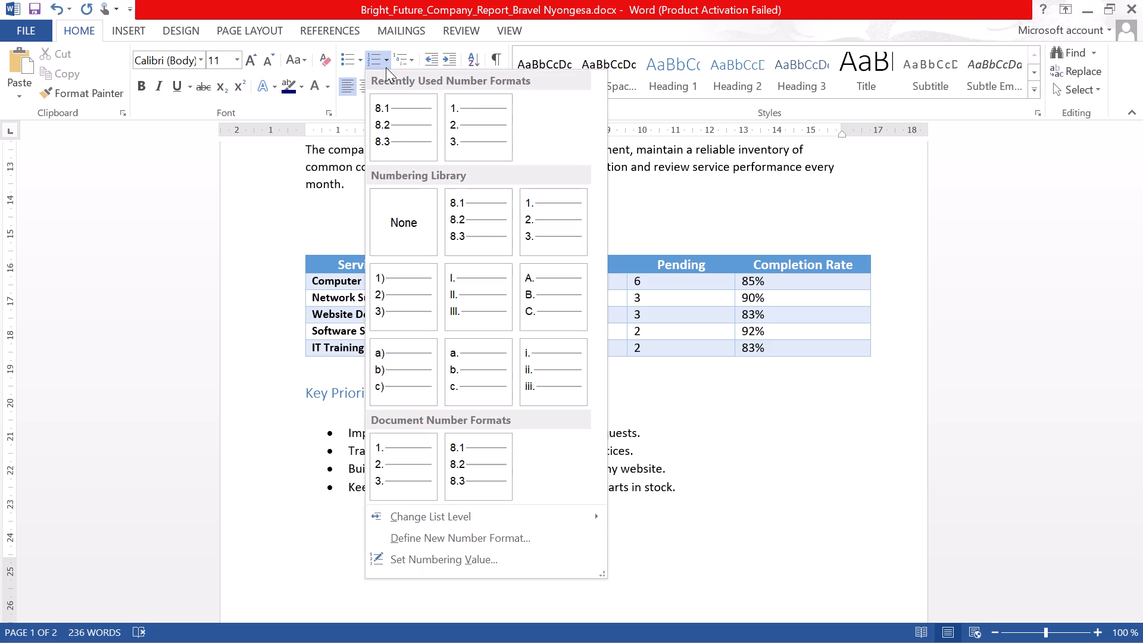
left_click(663, 427)
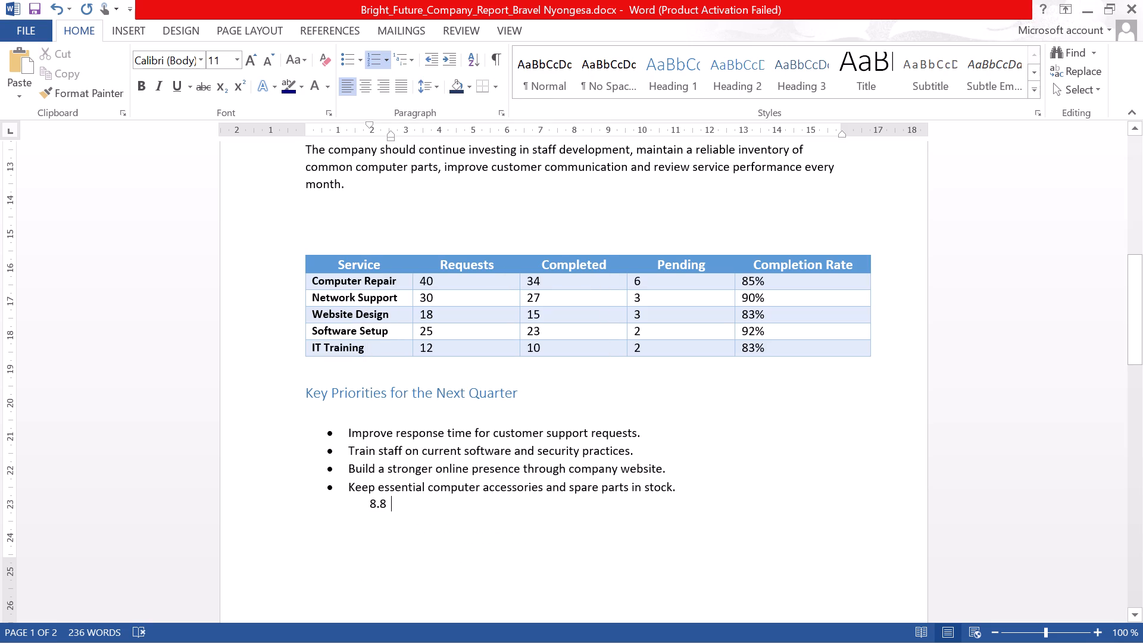
left_click_drag(395, 507, 339, 497)
key("BackSpace")
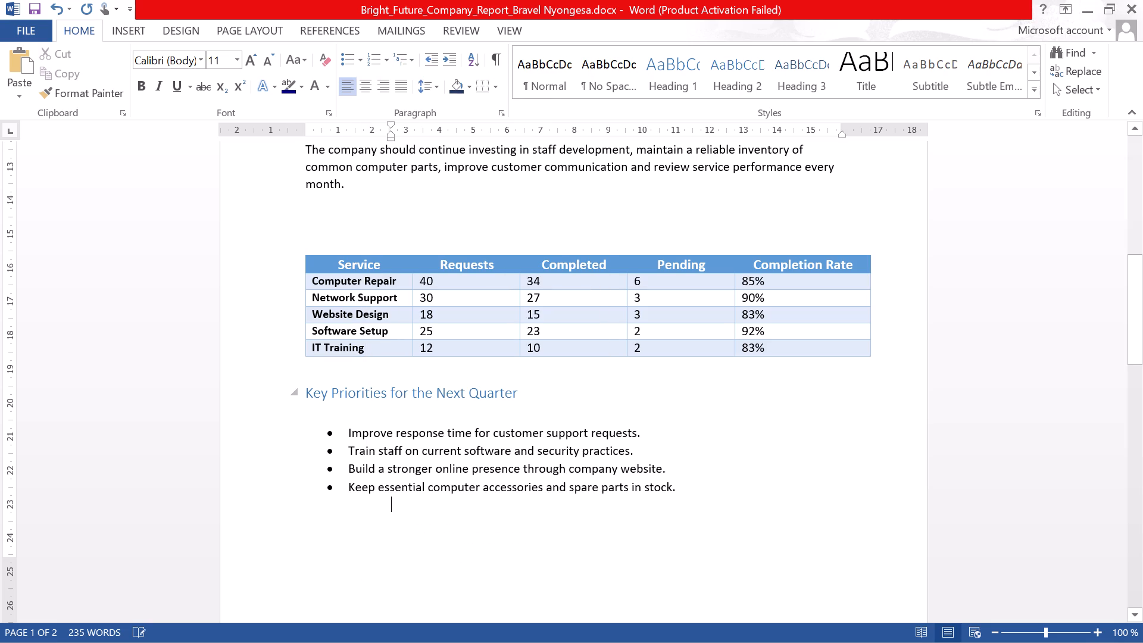
key("BackSpace")
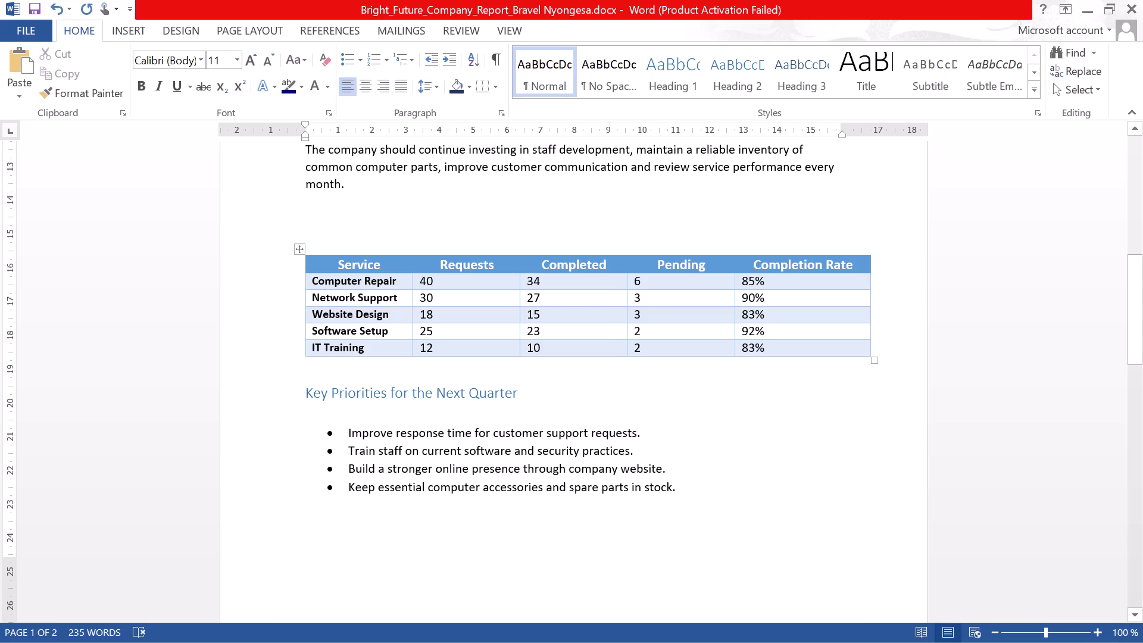
Apply the plain 1. 2. 3. number format to the empty line below the bullets and start the list at 8.
left_click(385, 57)
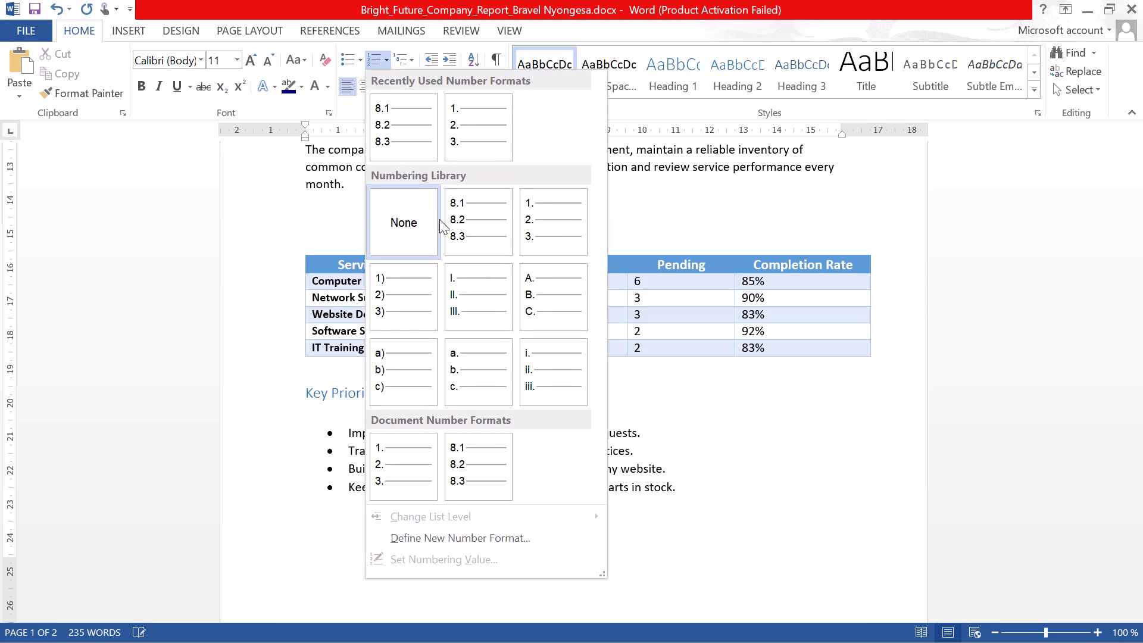
left_click(414, 479)
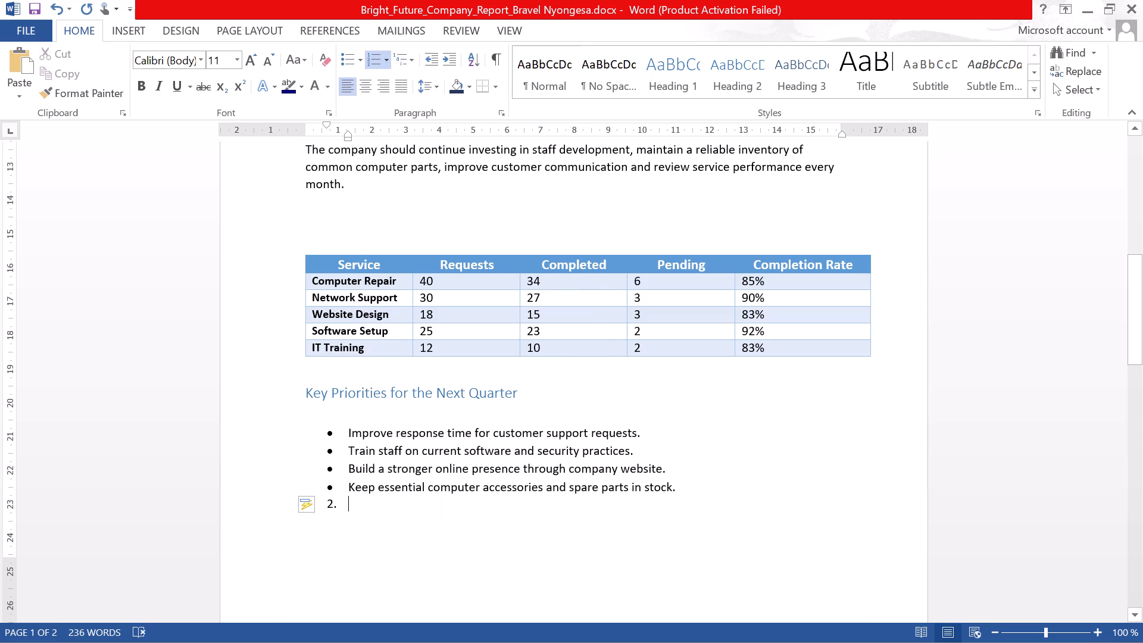
left_click(388, 68)
left_click(442, 554)
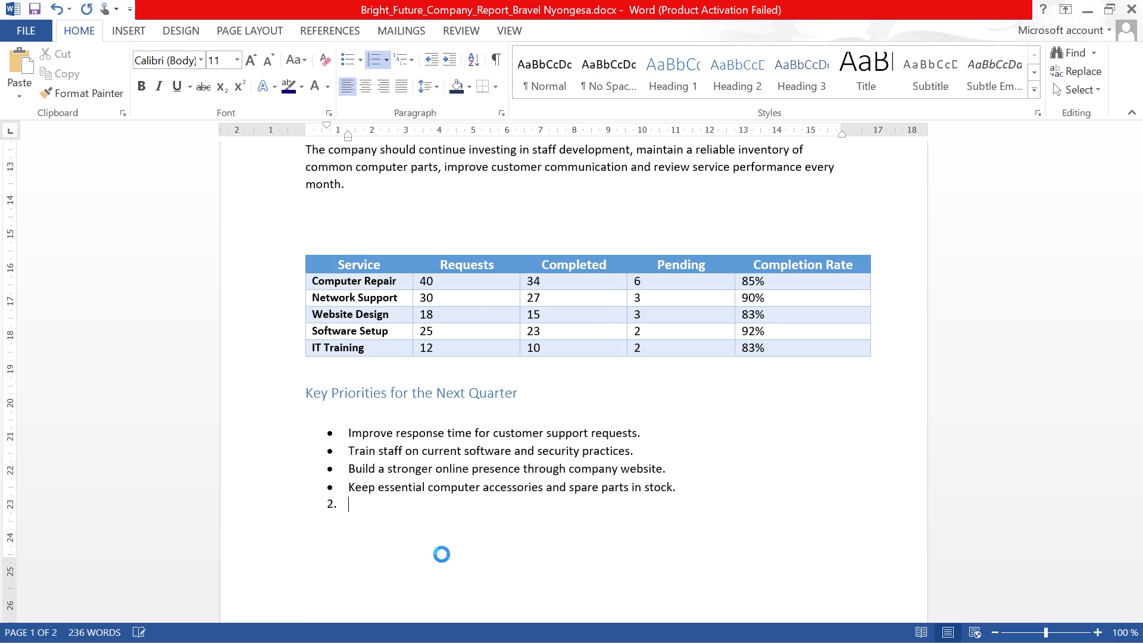
triple_click(536, 329)
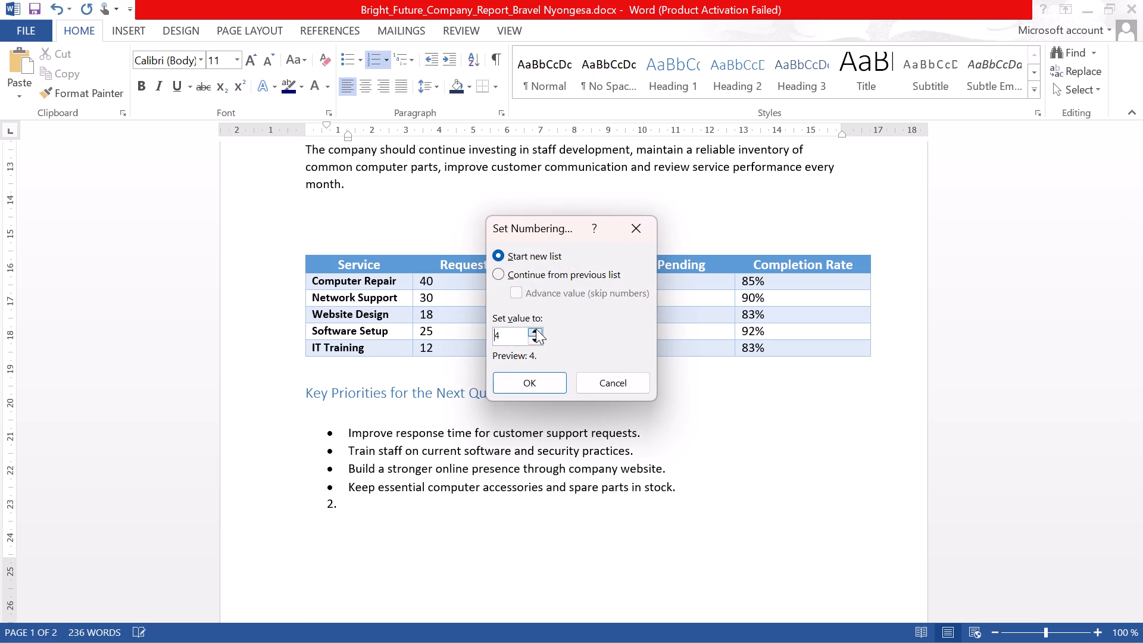
left_click(536, 329)
left_click(536, 329)
left_click(536, 329)
left_click(523, 383)
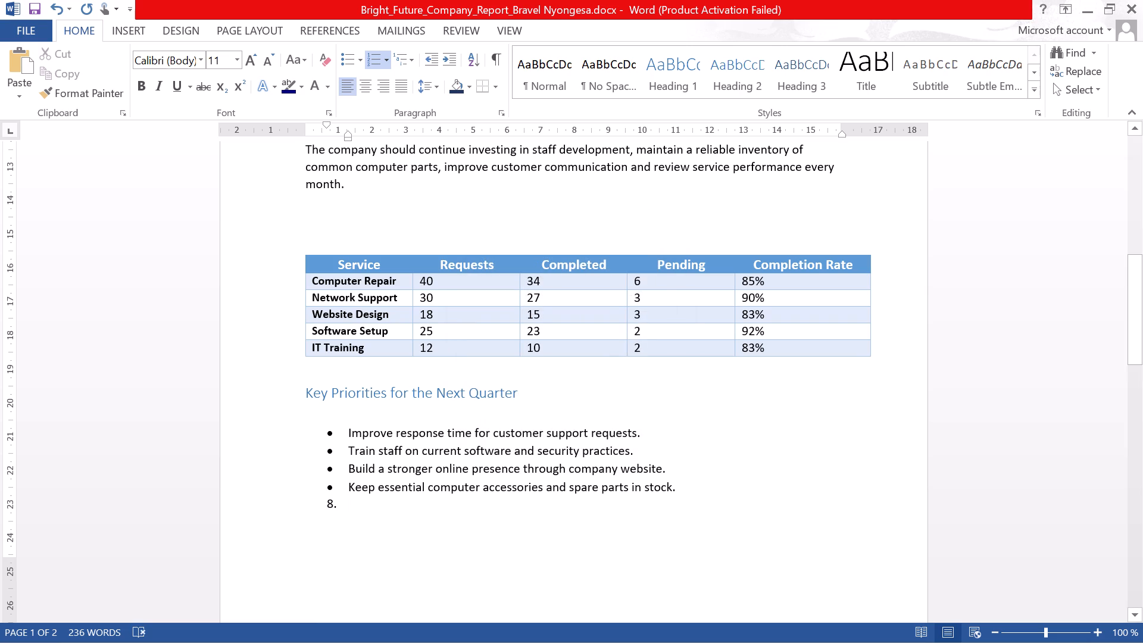
Write list item 8 as "Assign responsible member to each priority", checking the wording in the assignment document.
key("super+v")
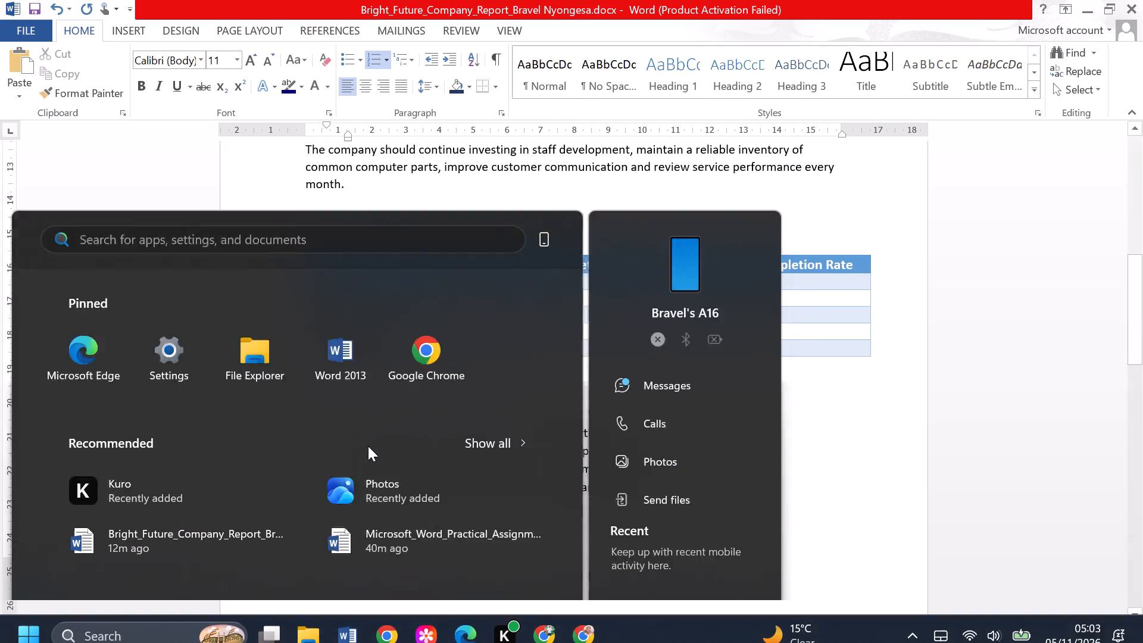
type("ssign responsible memeb")
key("BackSpace")
key("BackSpace")
type("ber to each")
key("space")
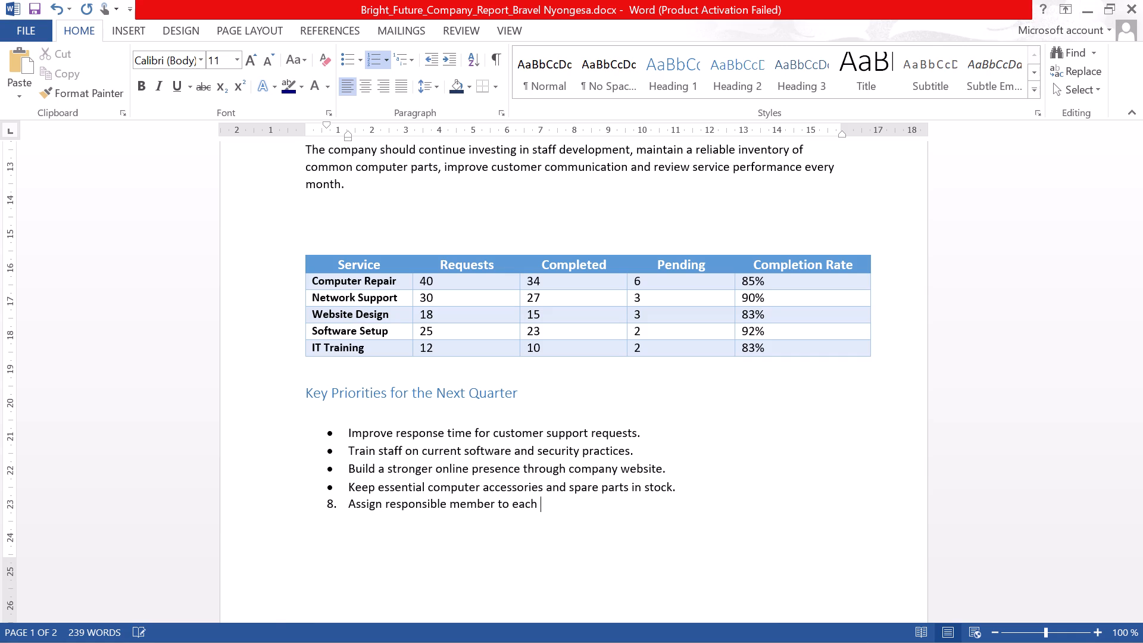
key("alt+Tab")
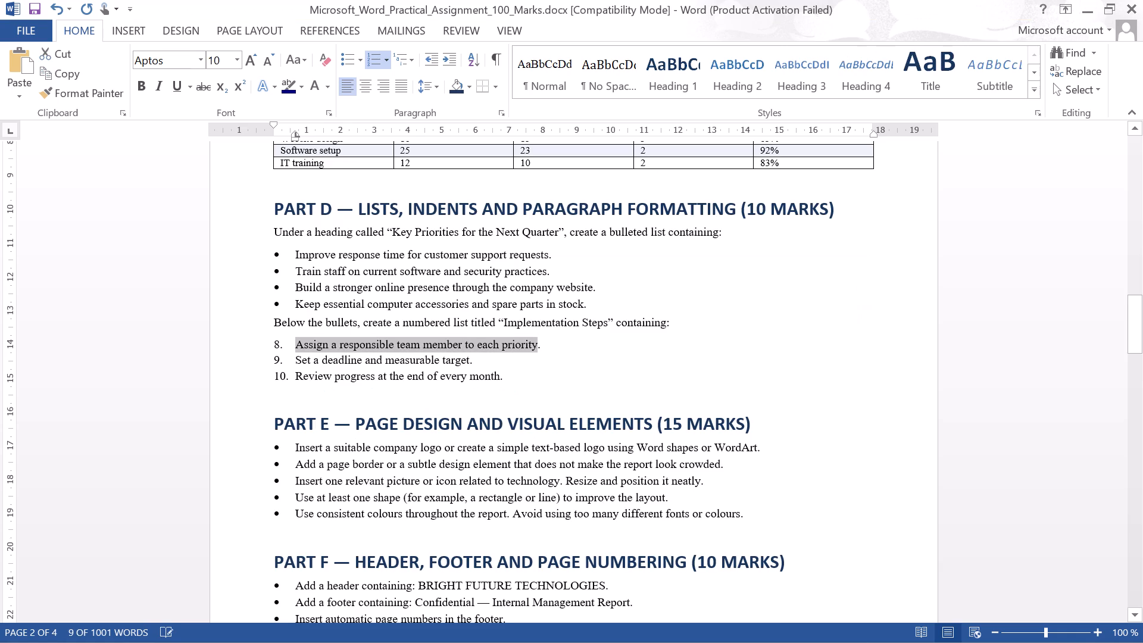
key("alt+Tab")
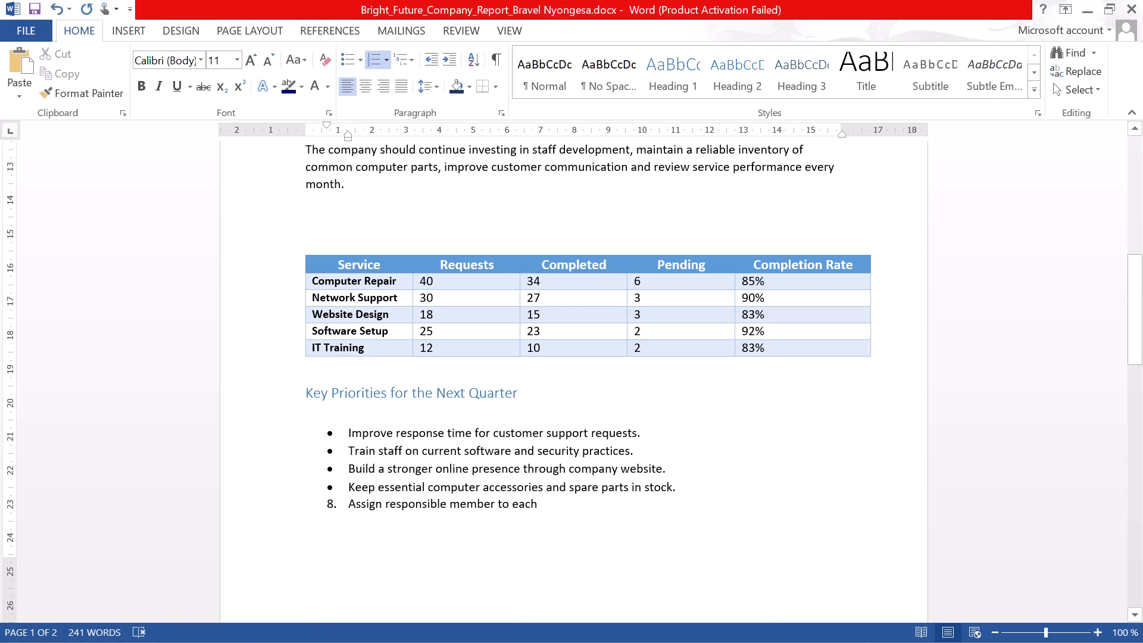
type("priority")
Write list item 9 as "Set a deadline and a measurable target", checking the wording in the assignment document.
key("alt+Tab")
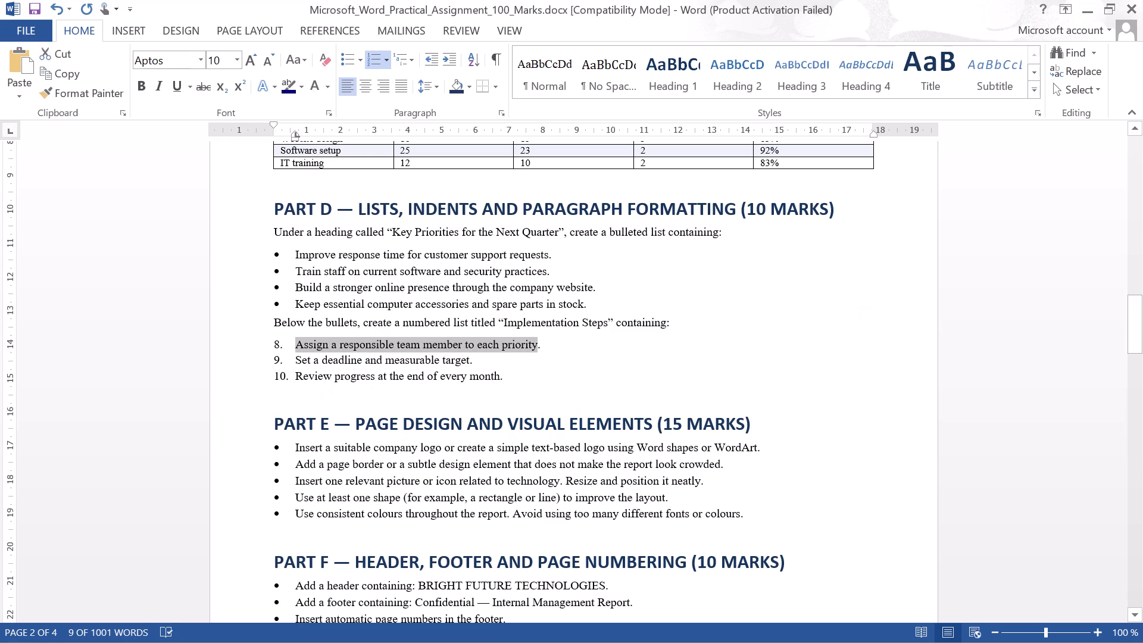
key("alt+Tab")
key("Return")
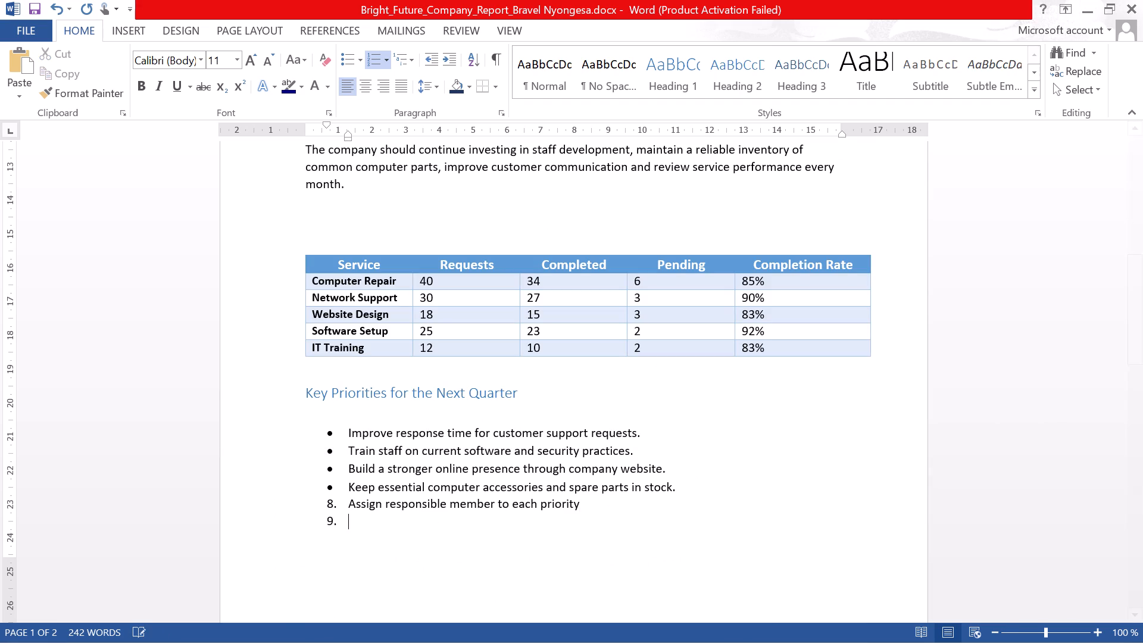
type("set a deadline and a measureb")
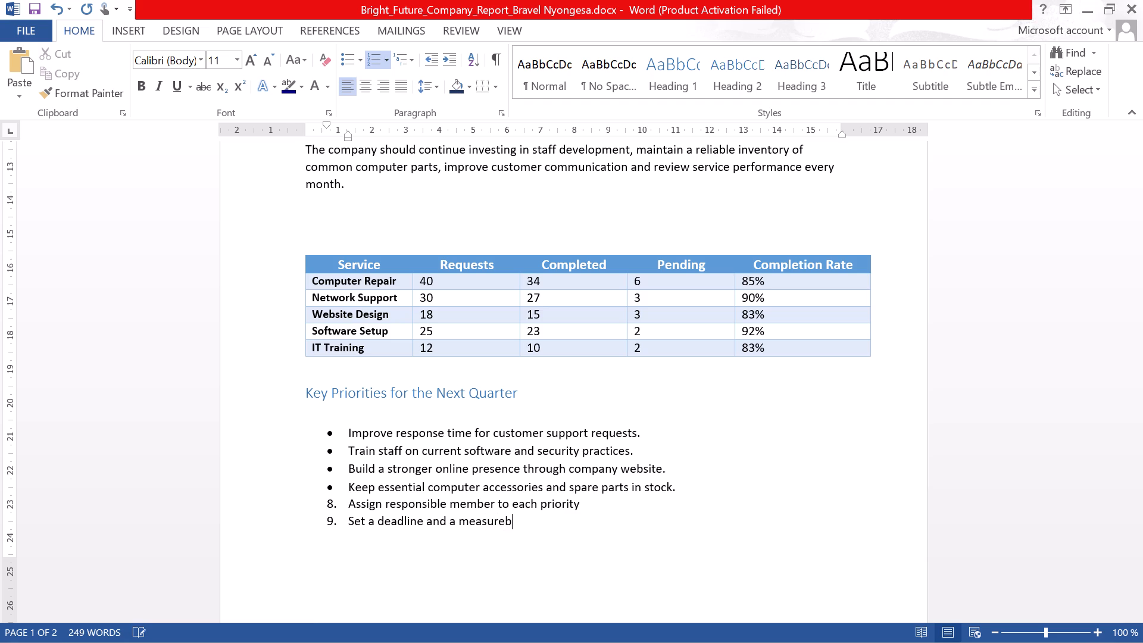
key("equal")
key("BackSpace")
key("BackSpace")
key("BackSpace")
type("able")
key("space")
key("alt+Tab")
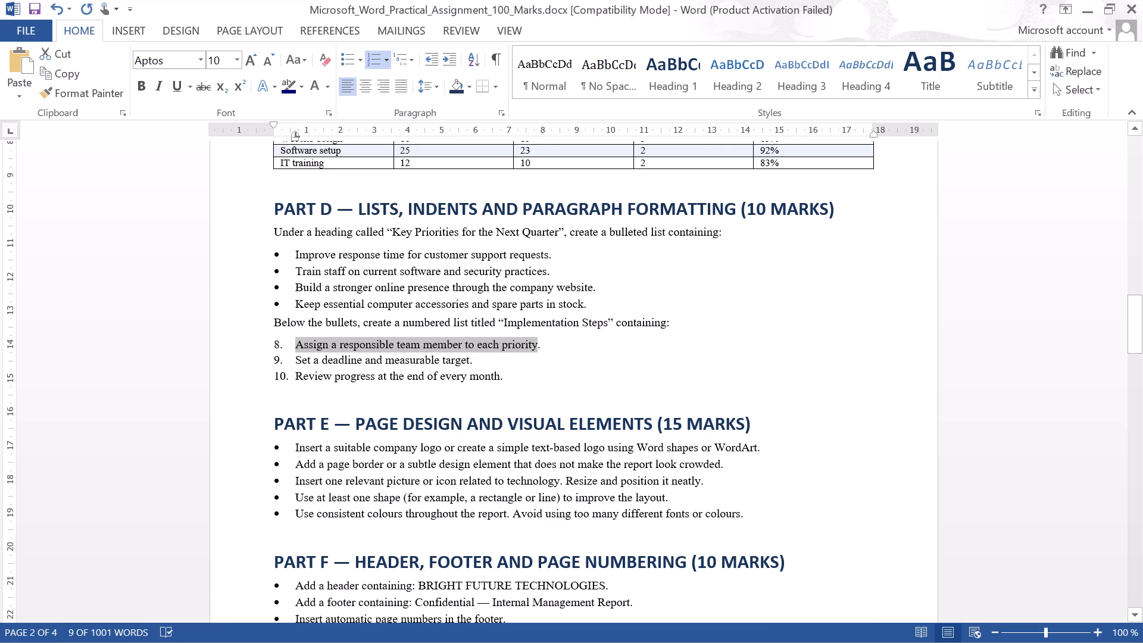
key("space")
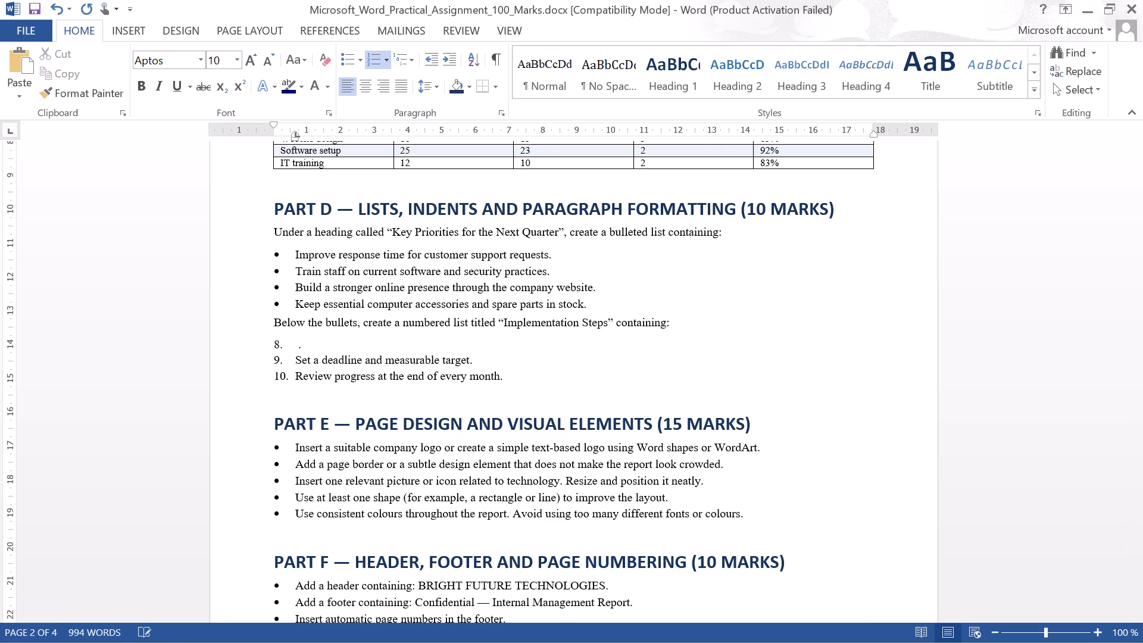
key("ctrl+z")
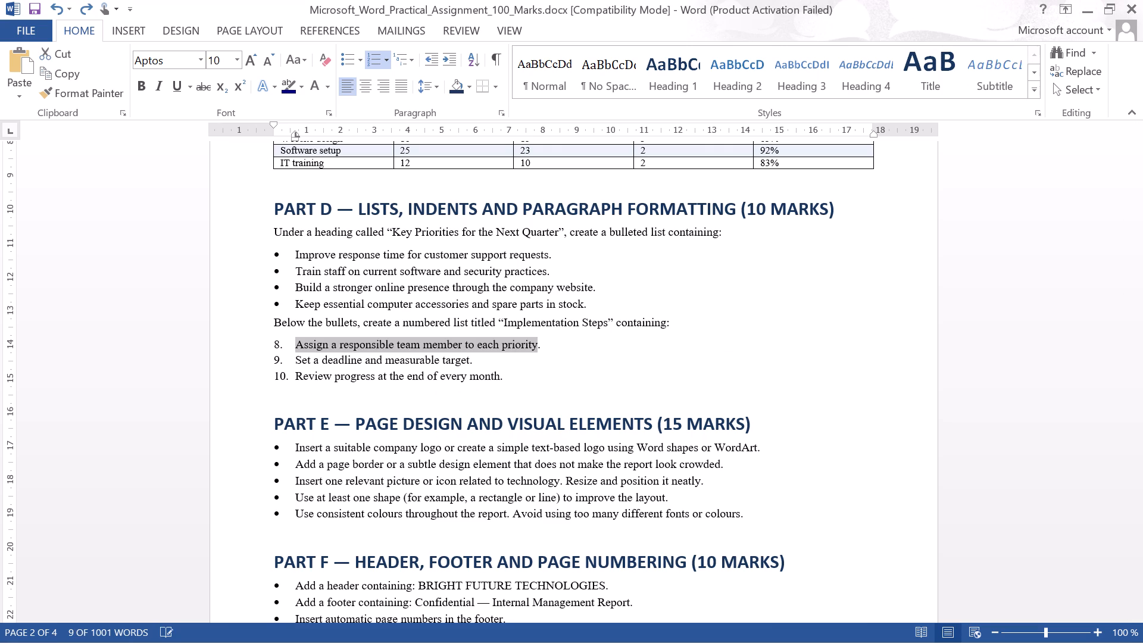
key("alt+Tab")
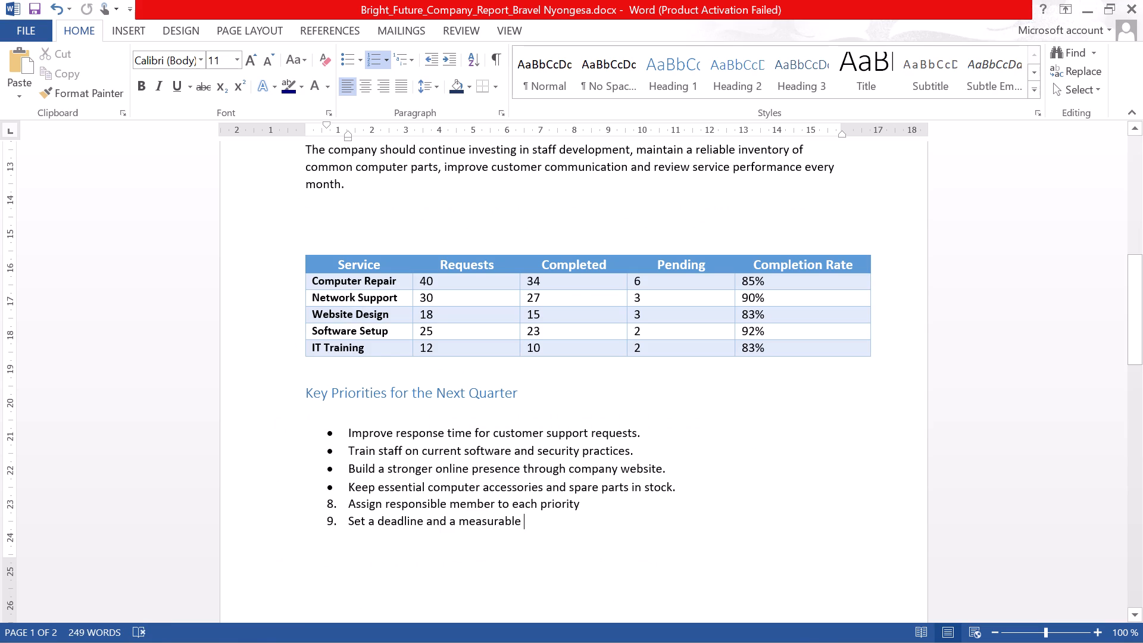
type("tsrget")
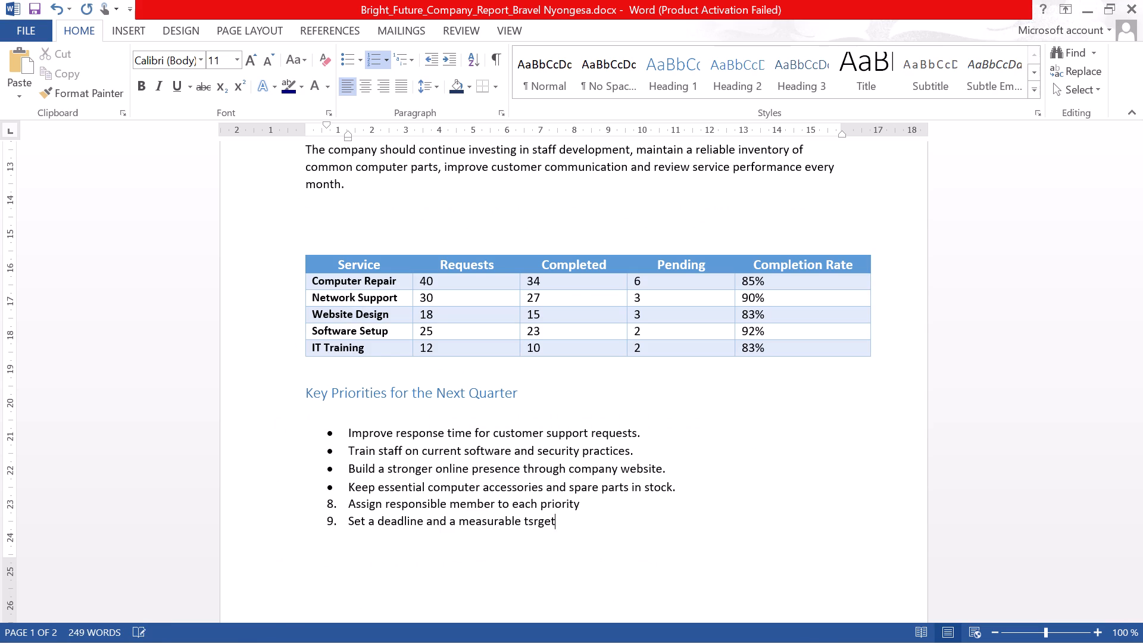
key("BackSpace")
key("BackSpace")
key("BackSpace")
key("BackSpace")
key("BackSpace")
type("arget")
Write list item 10 as "Review progress at end of every month", checking the wording in the assignment document.
key("alt+Tab")
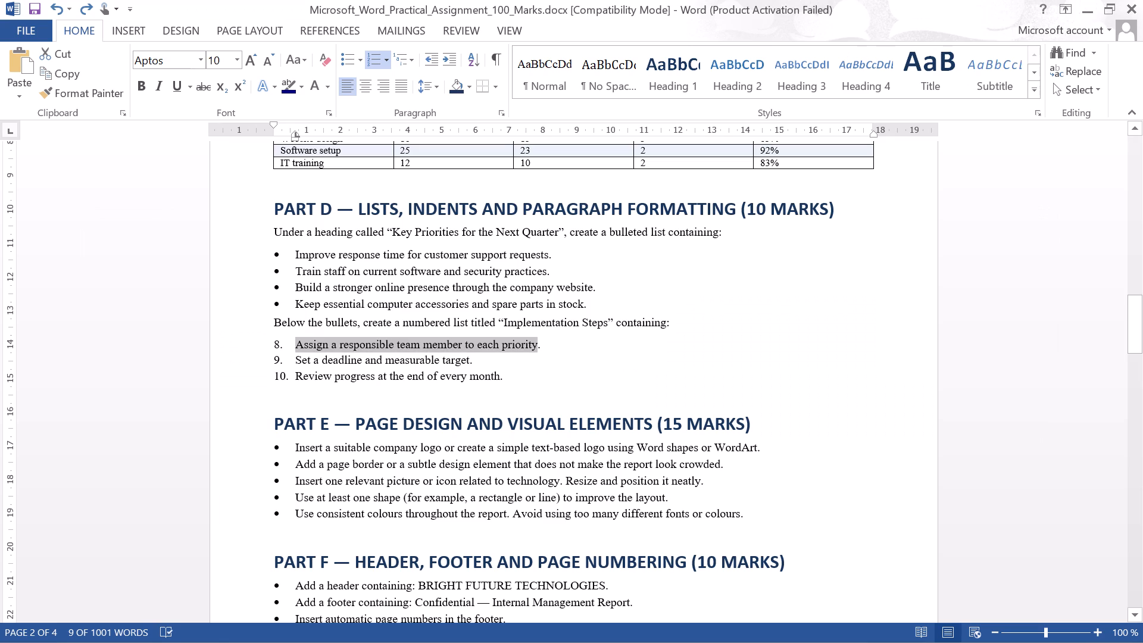
key("alt+Tab")
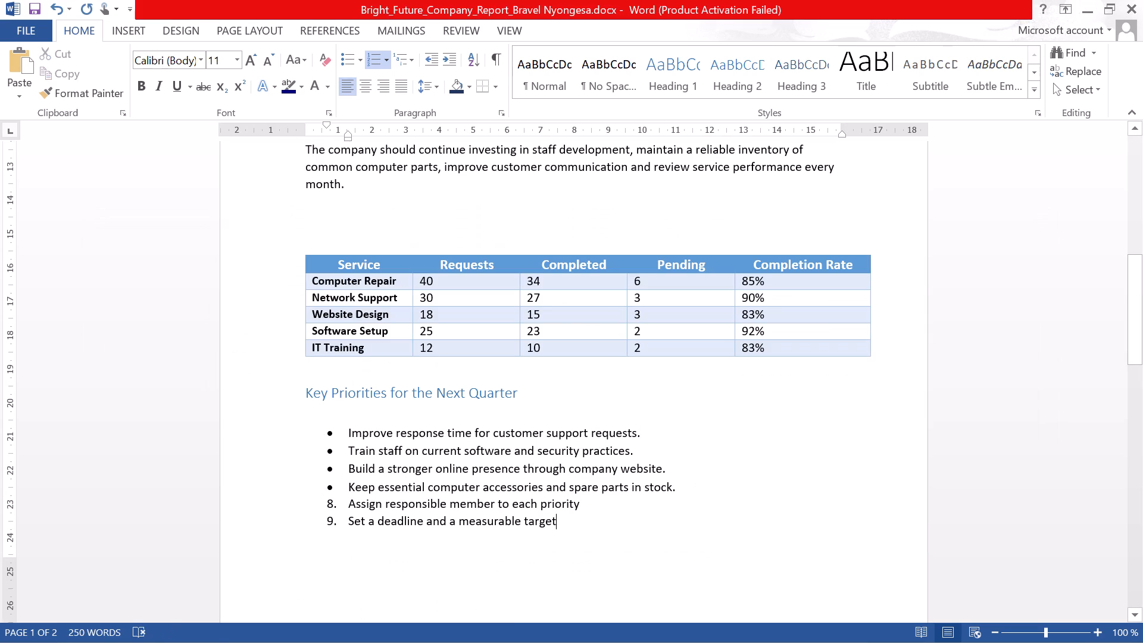
key("Return")
key("r")
type("eview progress at eer")
key("BackSpace")
key("BackSpace")
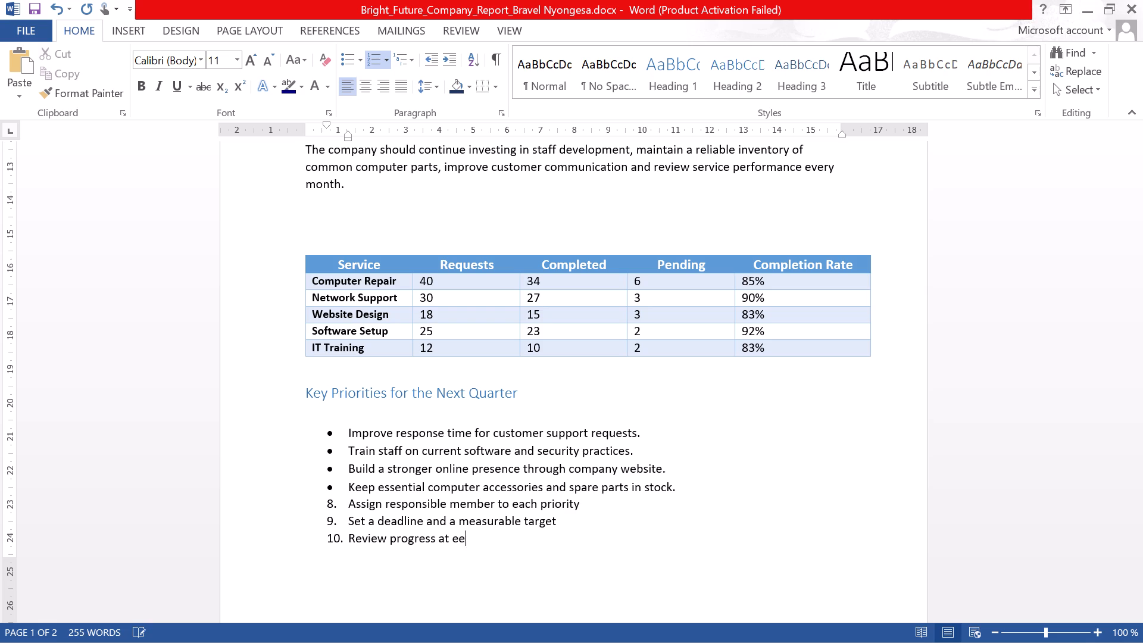
type("very")
key("alt+Tab")
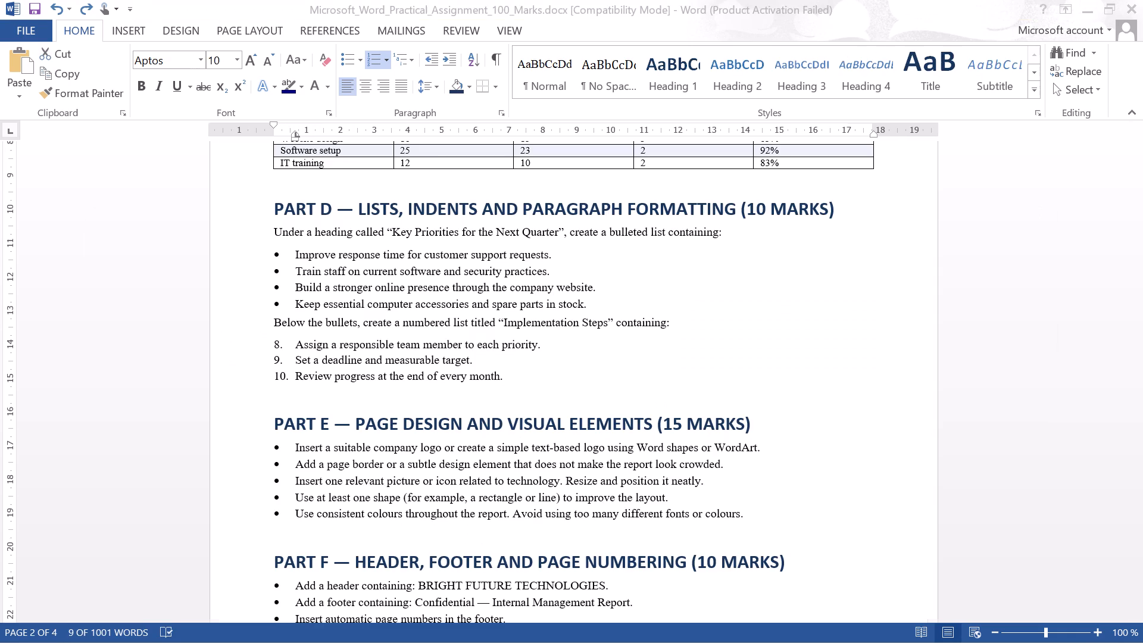
key("alt+Tab")
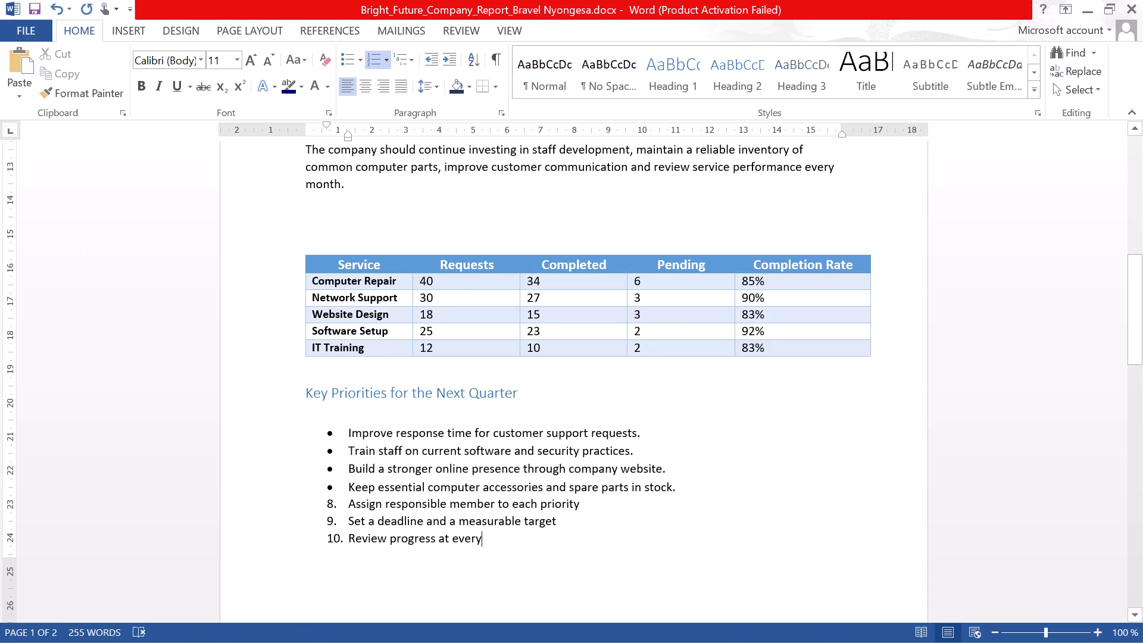
key("BackSpace")
key("BackSpace")
key("BackSpace")
key("BackSpace")
key("BackSpace")
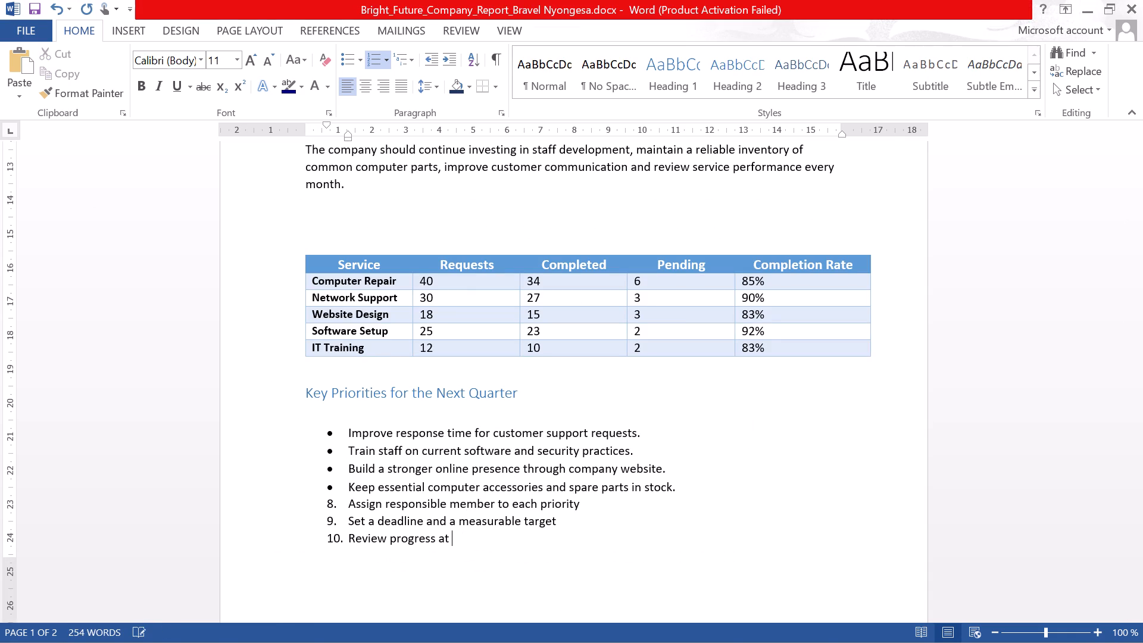
type("end of every month")
key("alt+Tab")
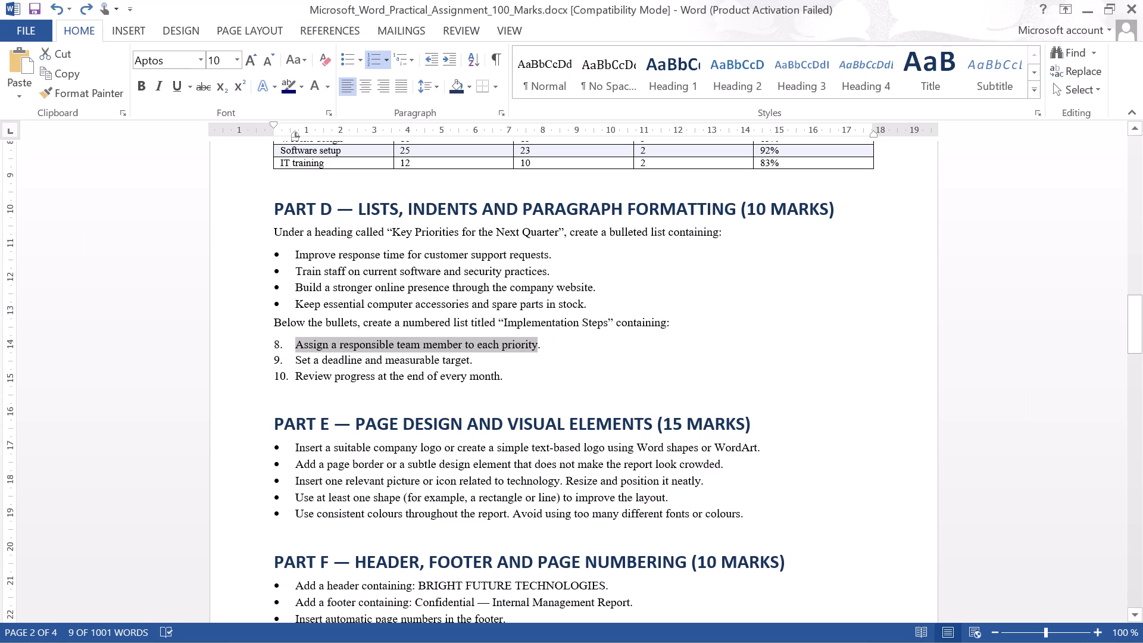
key("alt+Tab")
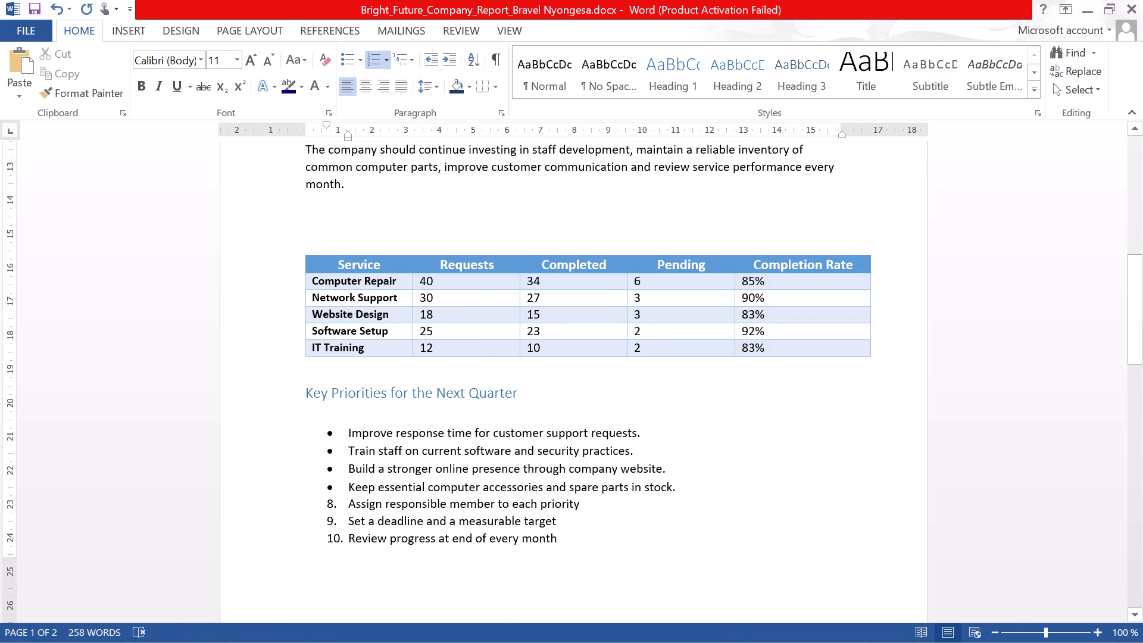
Add a full stop to the end of each of the numbered items 10, 9 and 8.
key("period")
key("Up")
key("period")
key("Up")
key("Right")
key("Right")
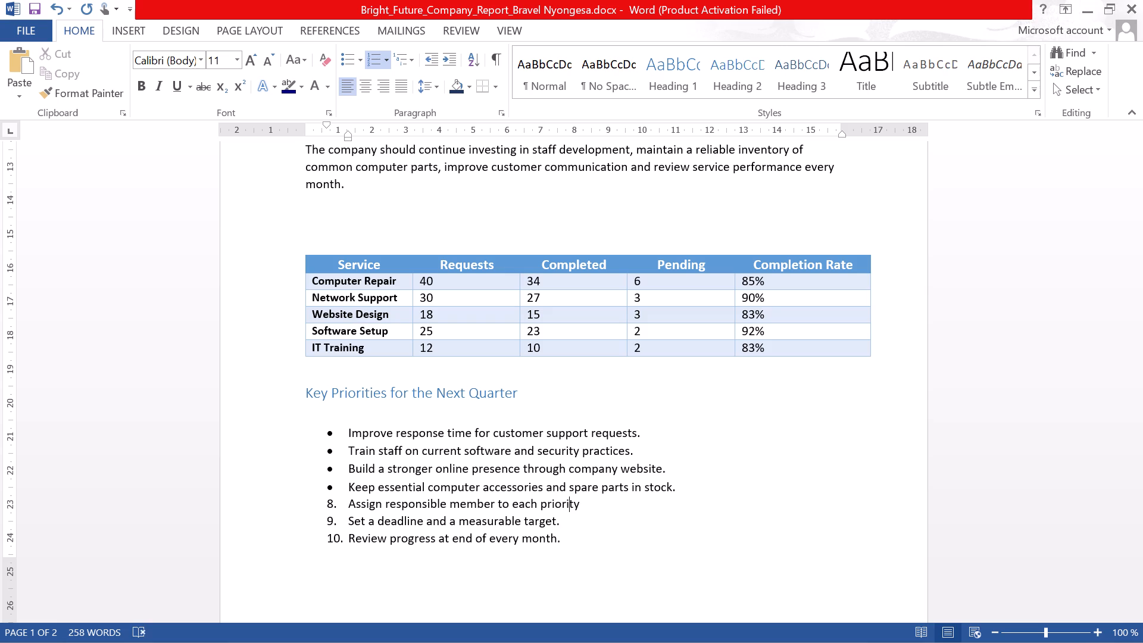
key("Right")
key("Right")
key("period")
Review the Part E requirements in the assignment document and save the company report.
key("alt+Tab")
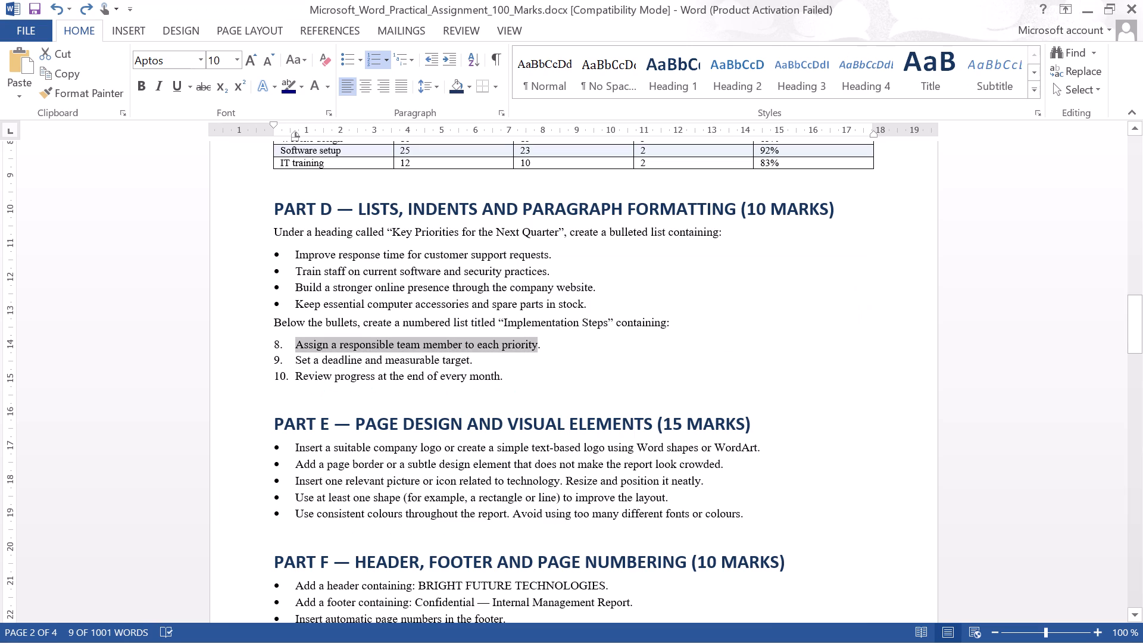
left_click(567, 369)
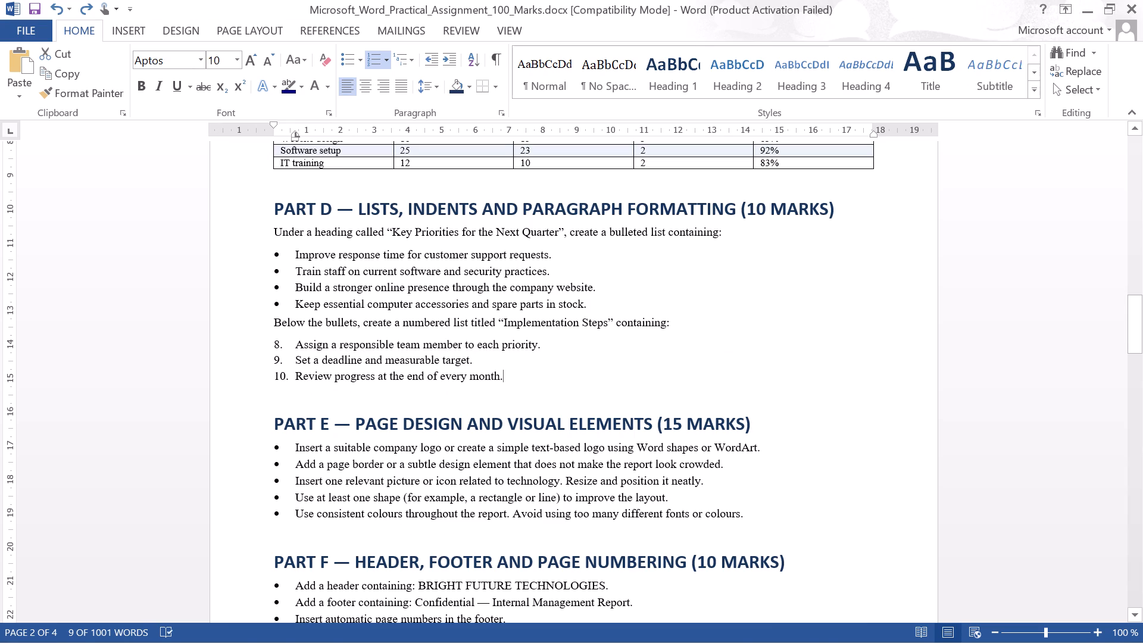
scroll(540, 406, "down", 2)
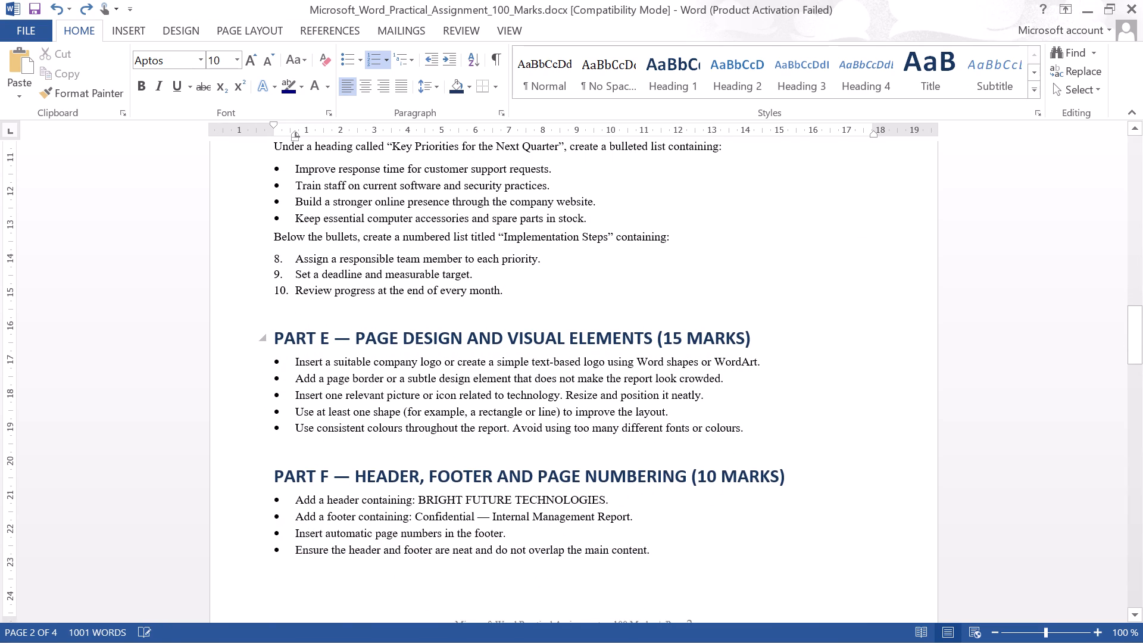
scroll(475, 382, "down", 1)
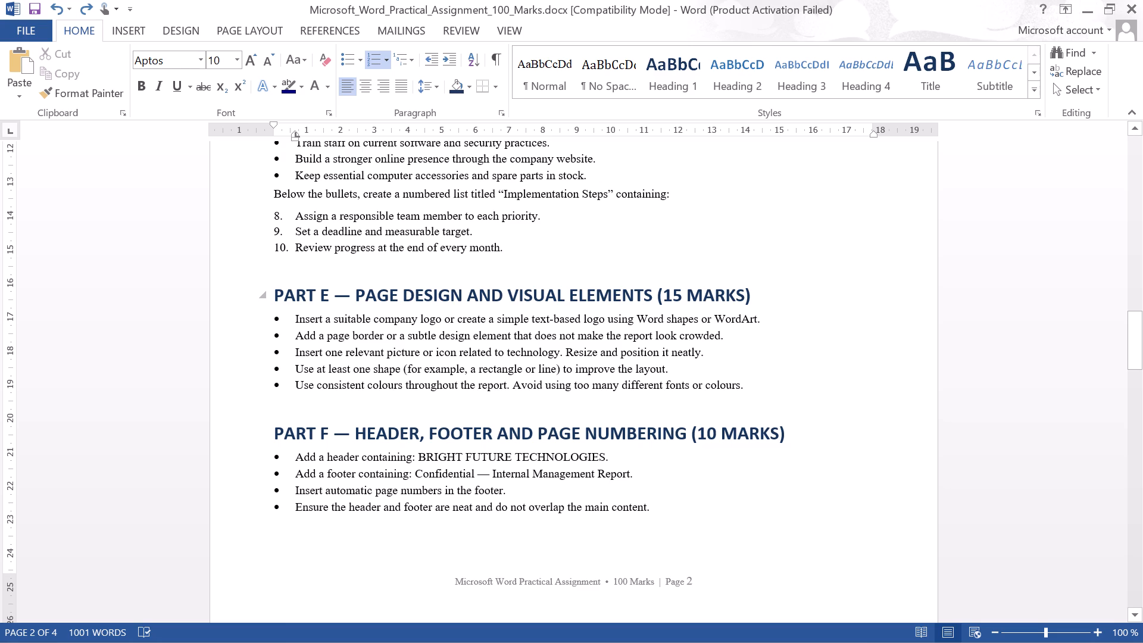
key("alt+Tab")
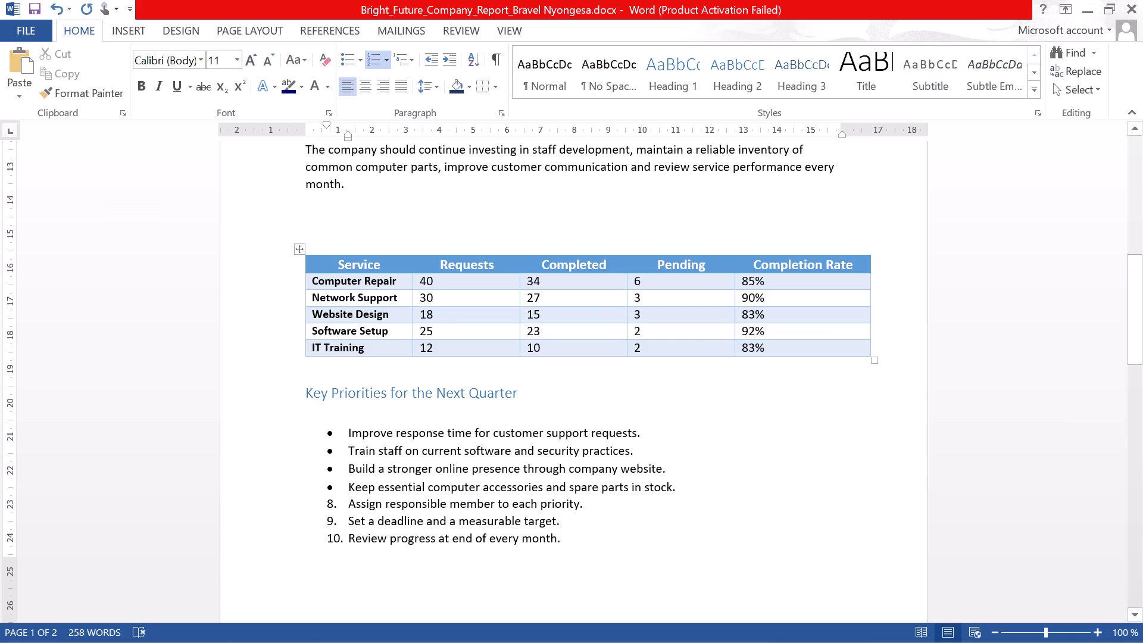
key("ctrl+s")
Place the insertion point at the start of the report title on page 1.
scroll(735, 416, "up", 19)
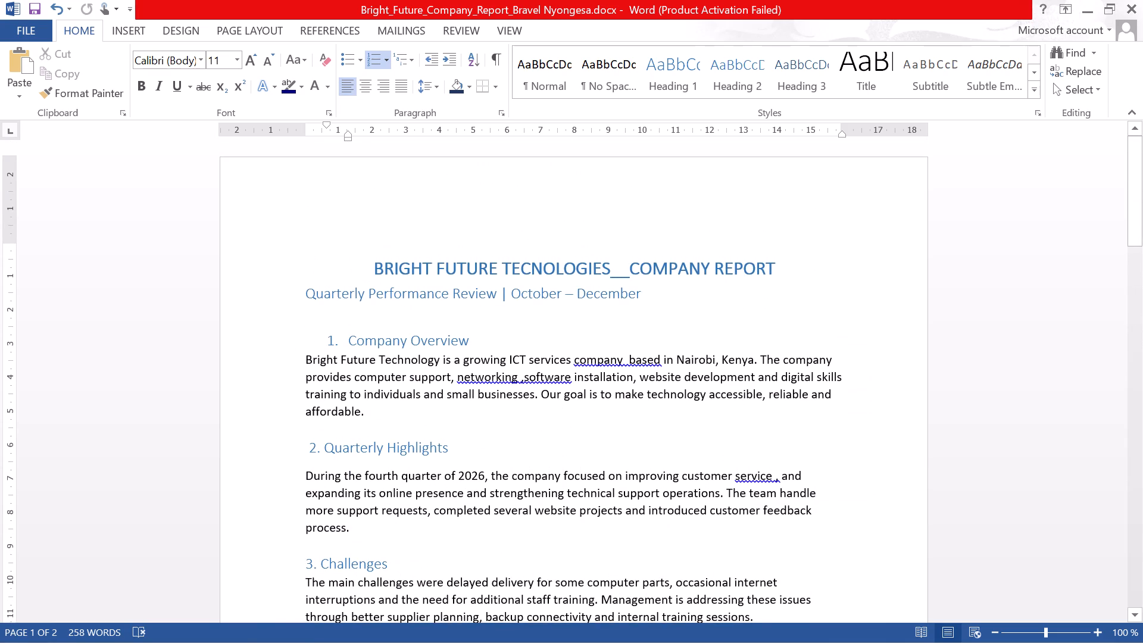
scroll(552, 384, "up", 7)
left_click(284, 230)
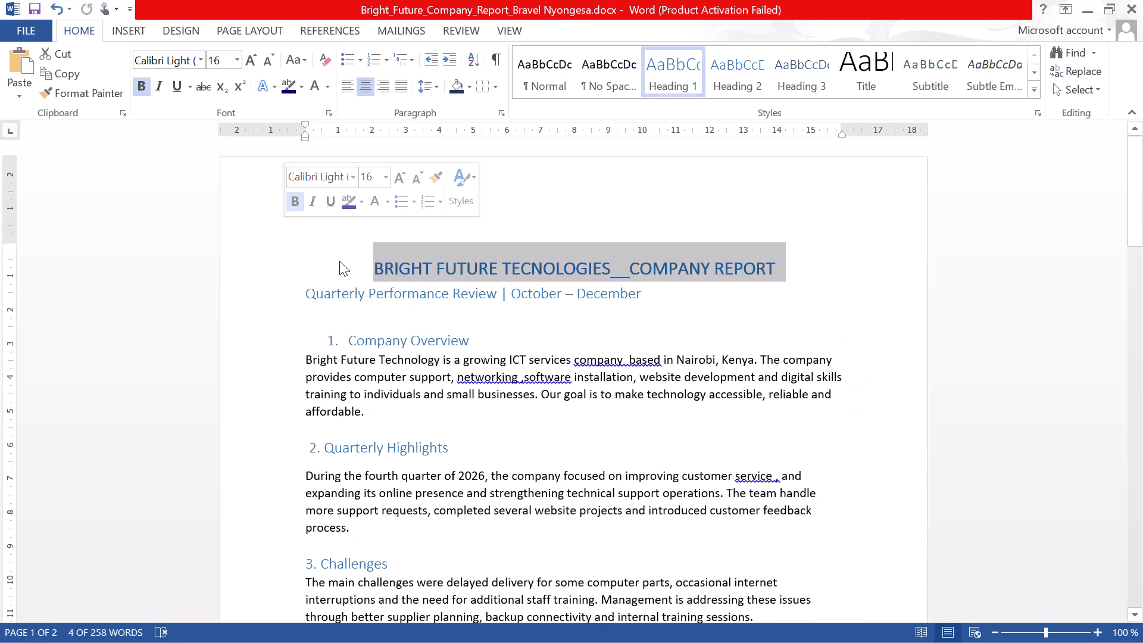
left_click(329, 255)
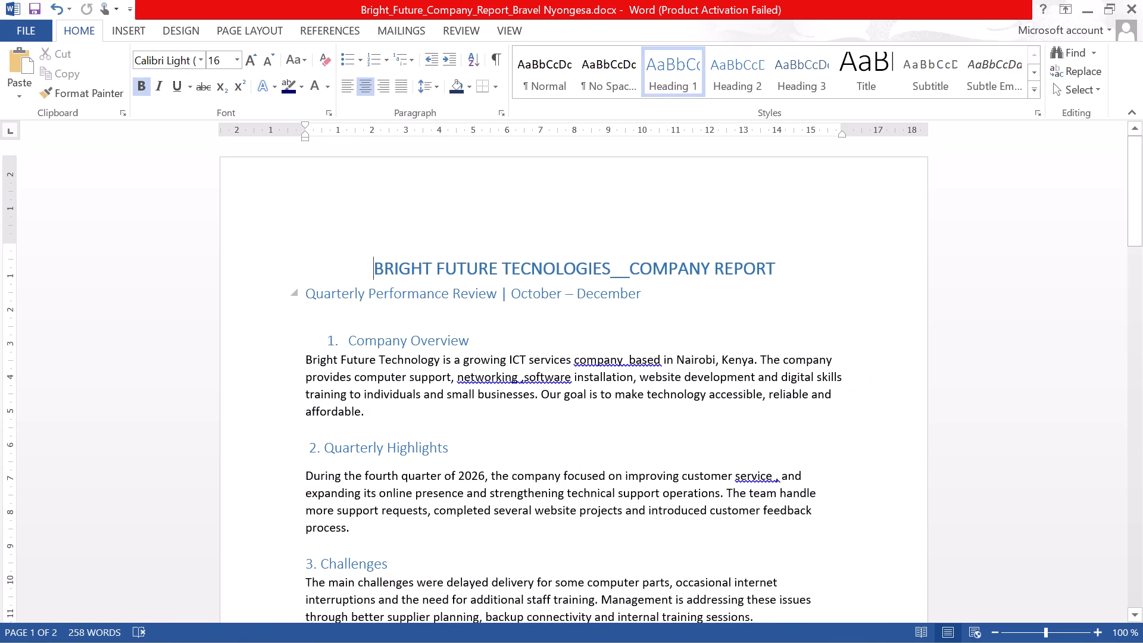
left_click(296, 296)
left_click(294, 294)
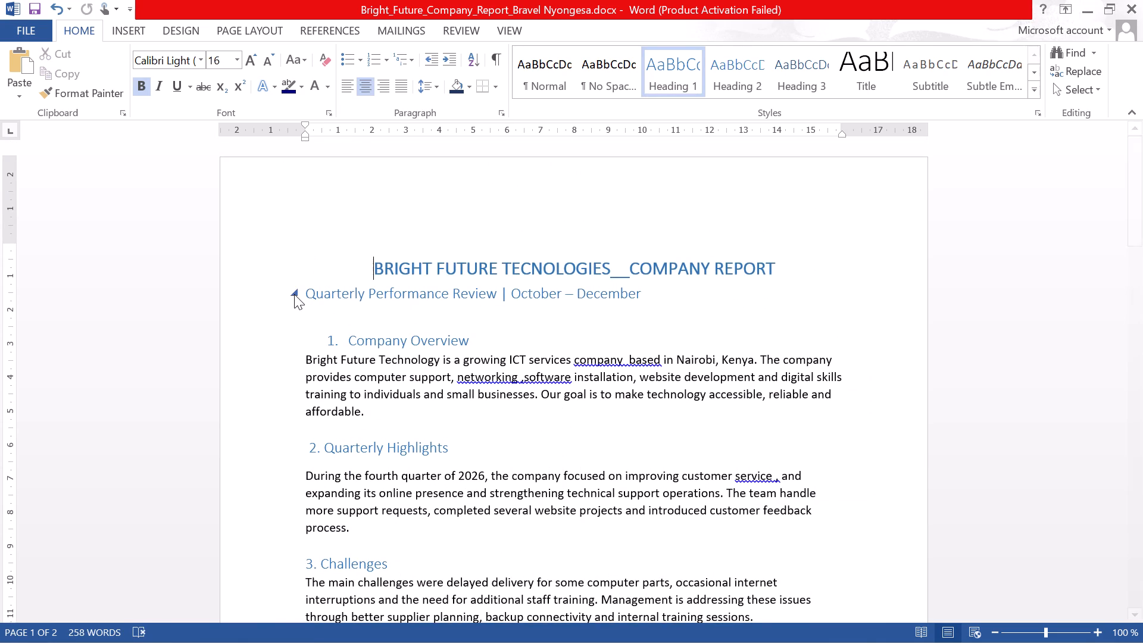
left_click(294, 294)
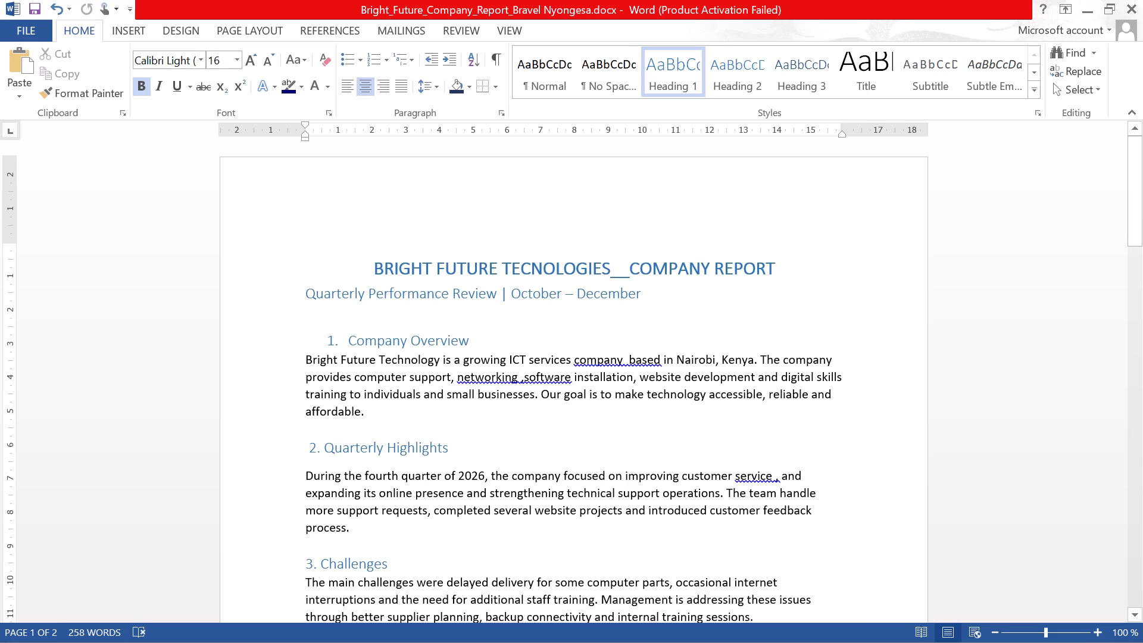
Insert a new centred line above the report title and enter "BFT-COMPANY" on it.
left_click(359, 270, "shift")
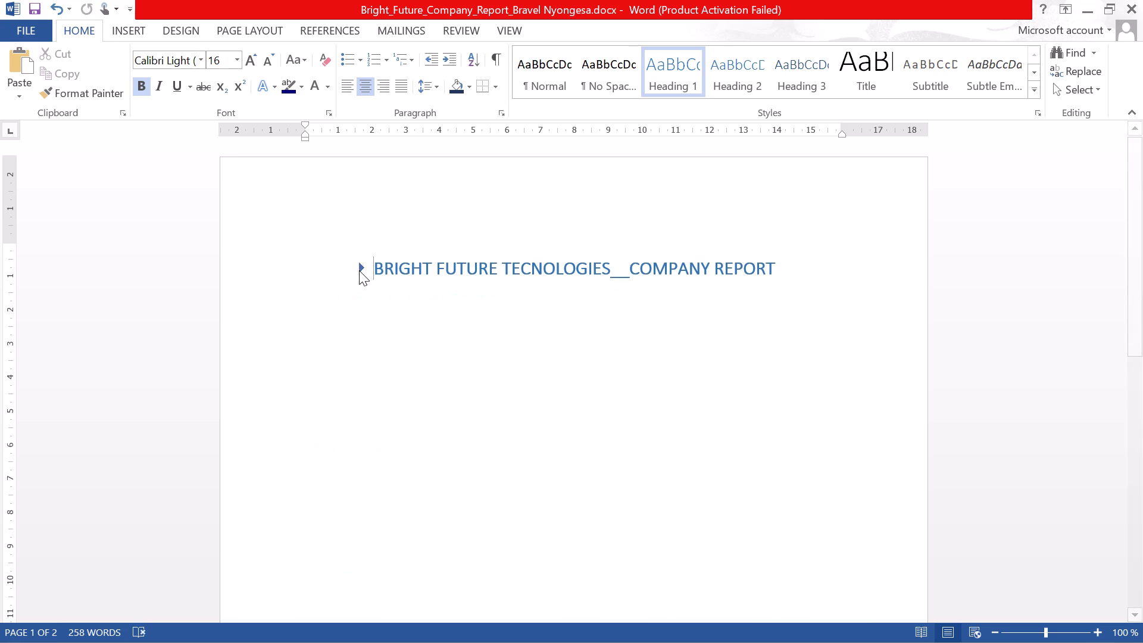
left_click(335, 221)
key("Return")
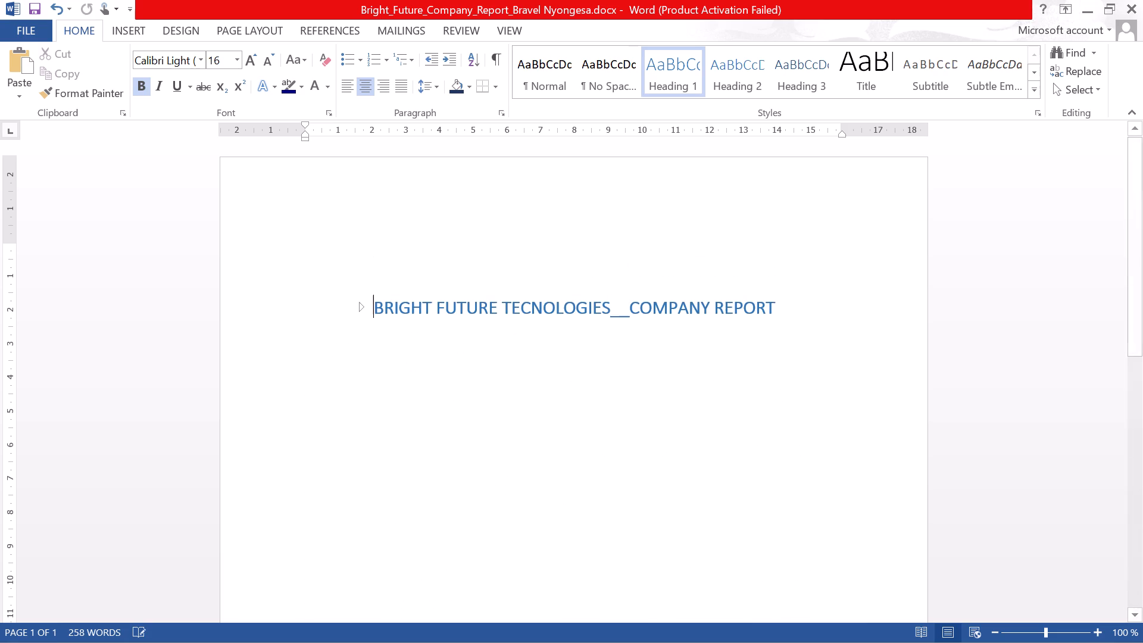
left_click(338, 249)
left_click(349, 226)
key("b")
key("f")
key("t")
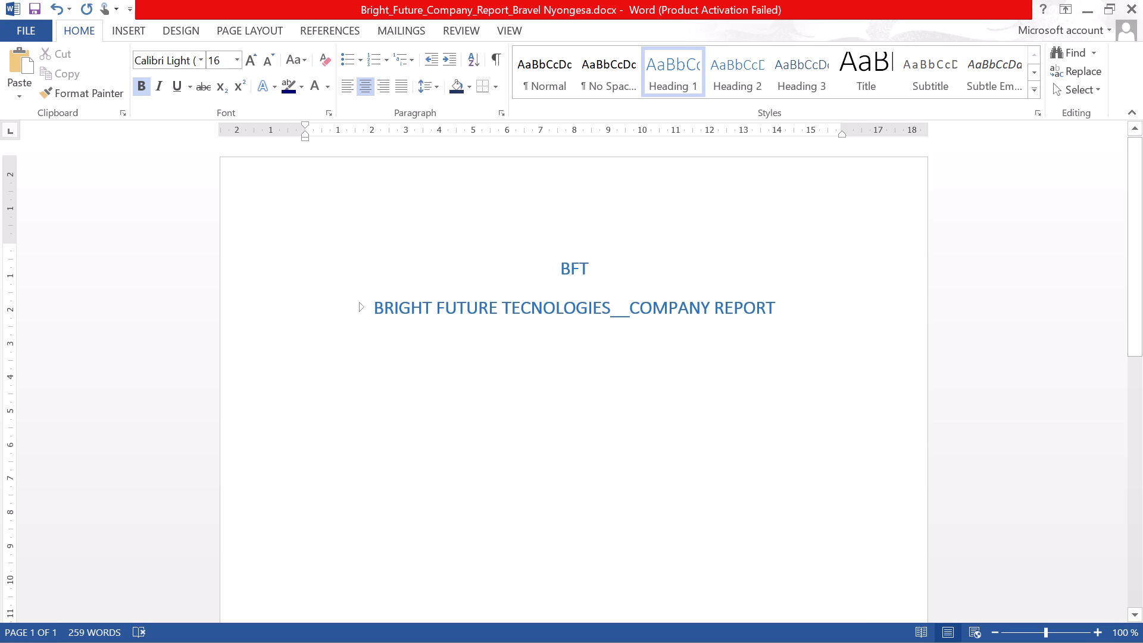
type("-COMPANY")
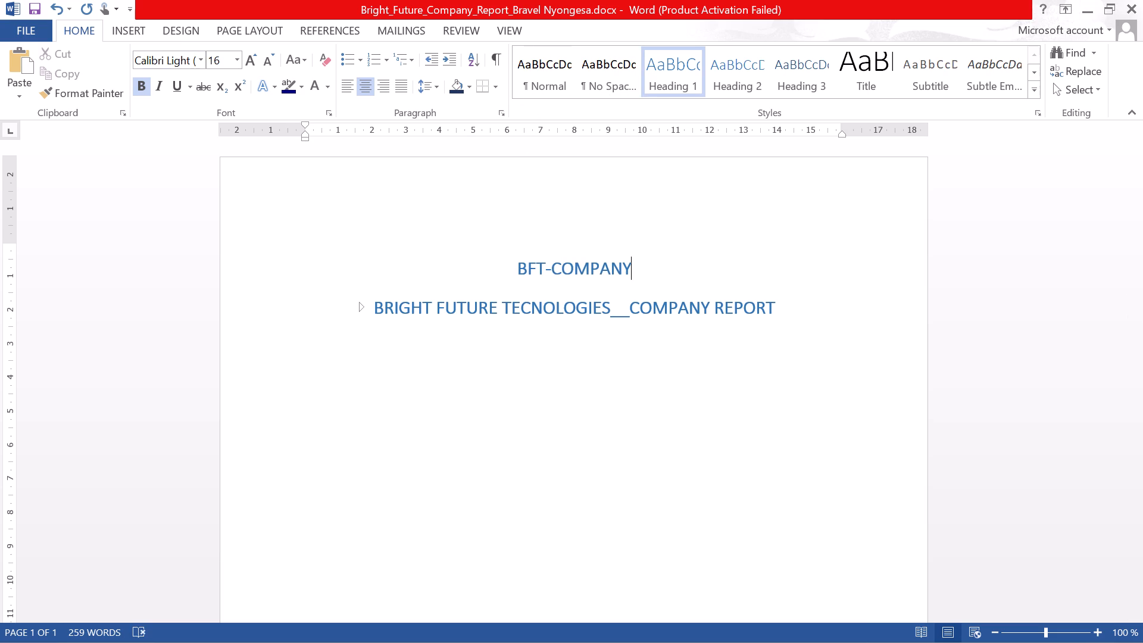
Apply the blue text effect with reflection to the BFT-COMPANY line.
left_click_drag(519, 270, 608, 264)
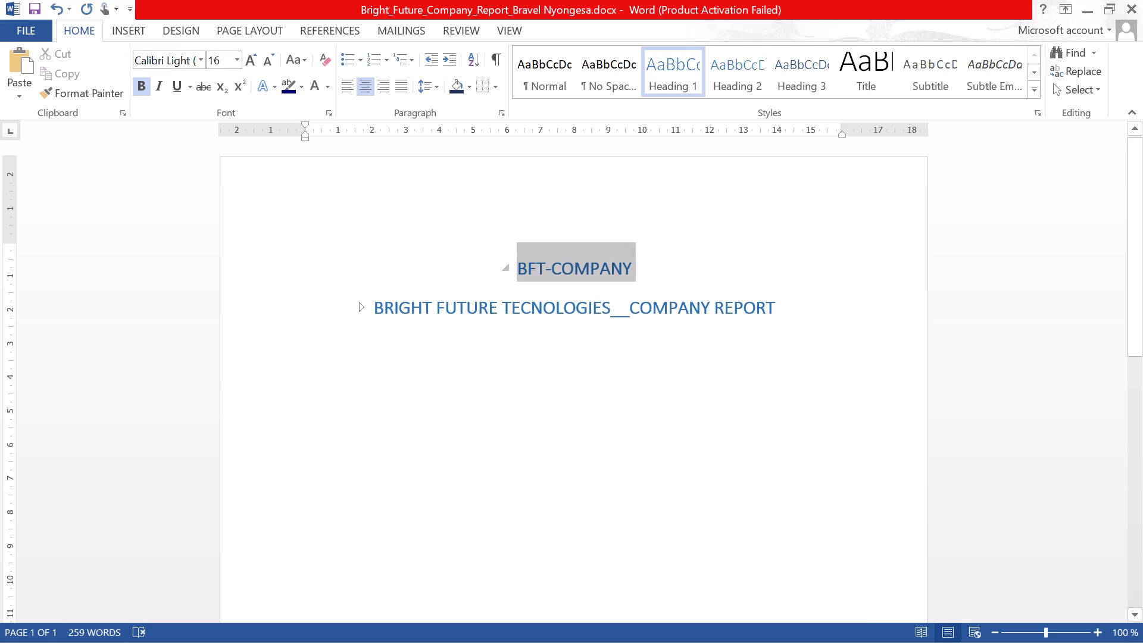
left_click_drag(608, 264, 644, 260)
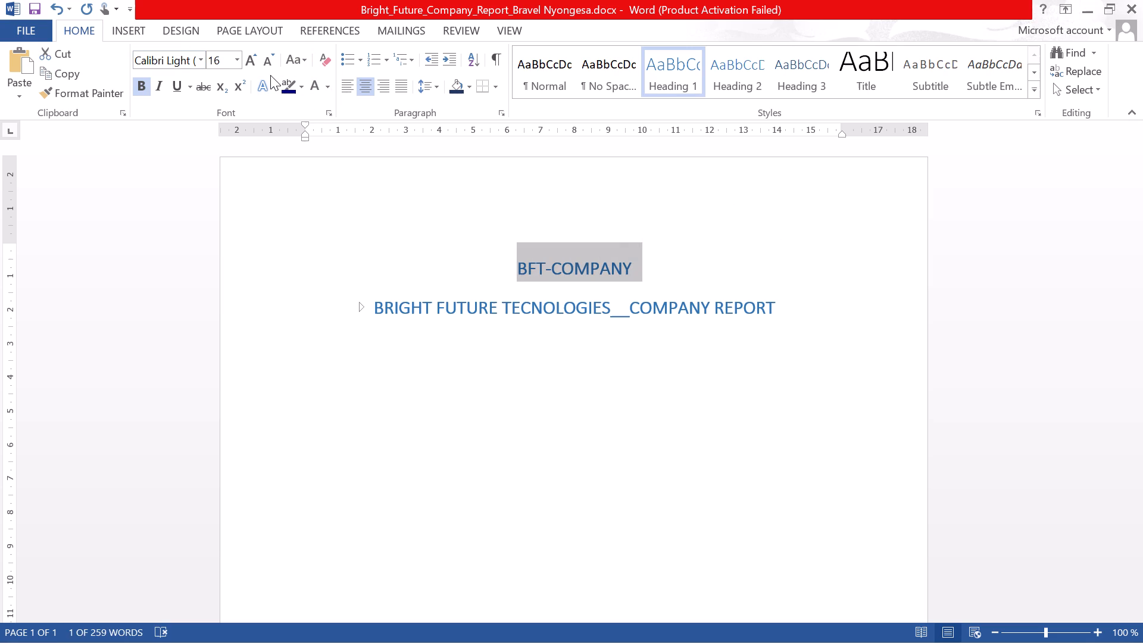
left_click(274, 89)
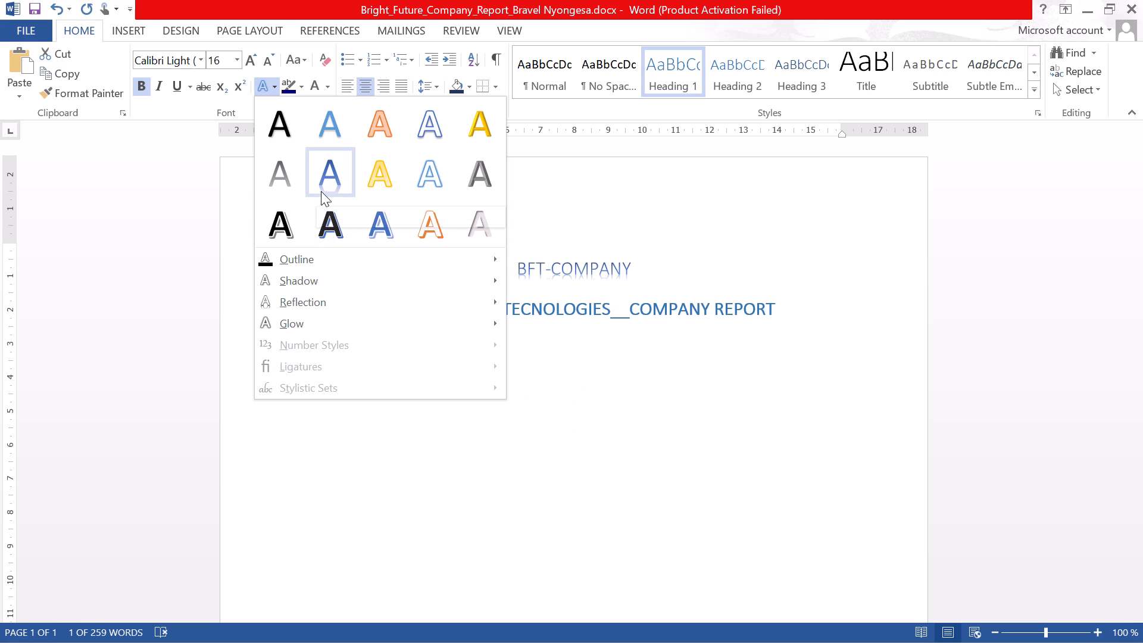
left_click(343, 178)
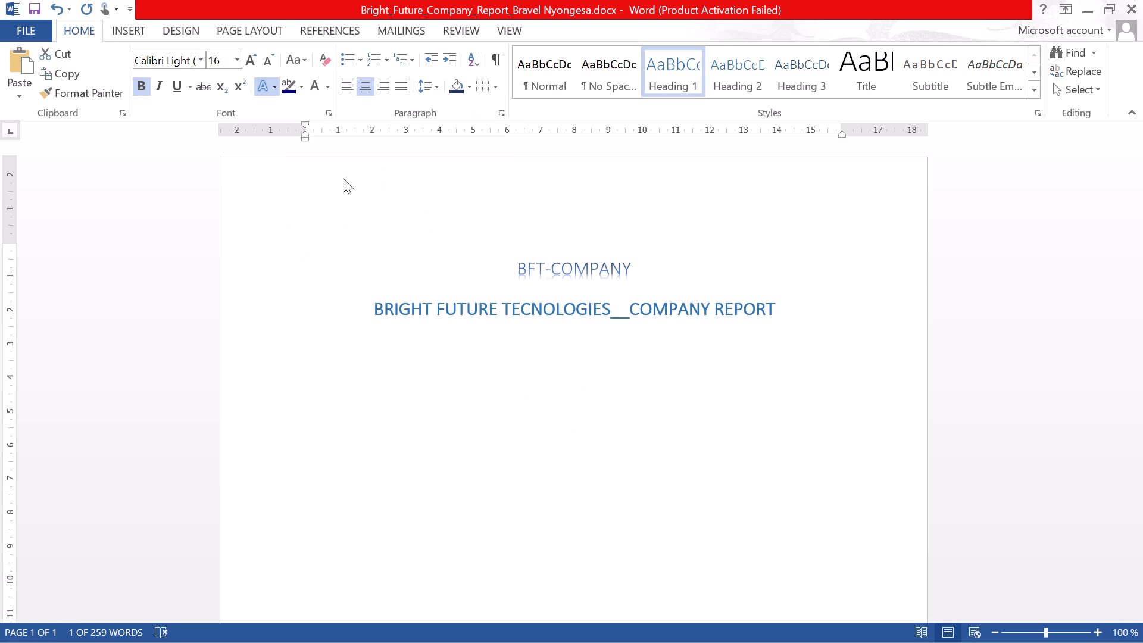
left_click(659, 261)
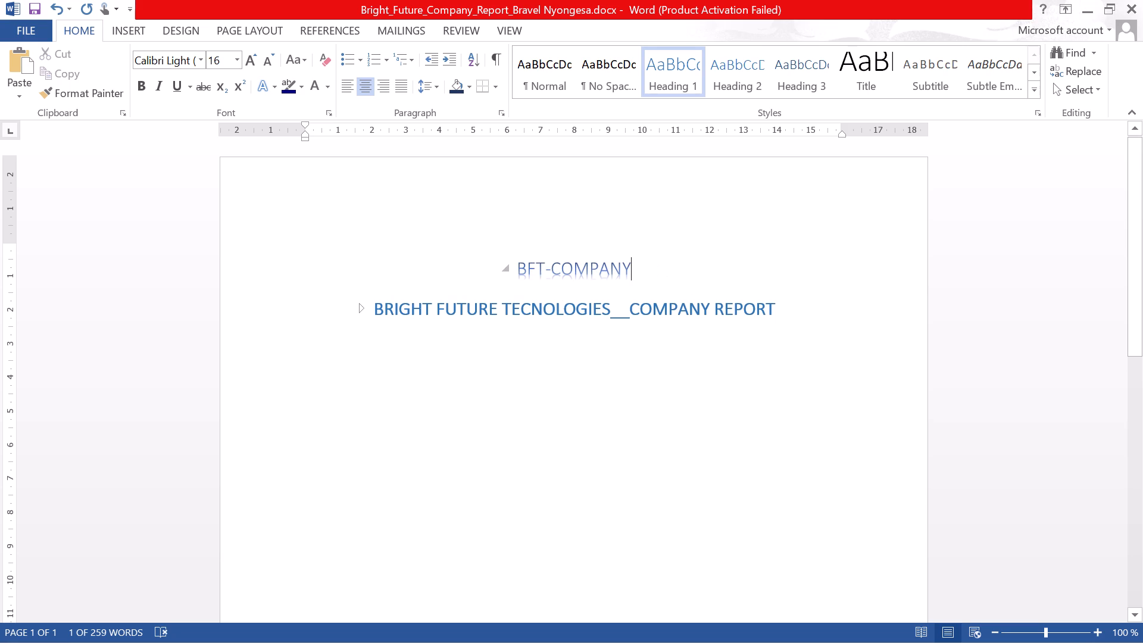
Apply the Normal style to the BFT-COMPANY line.
left_click_drag(519, 263, 617, 249)
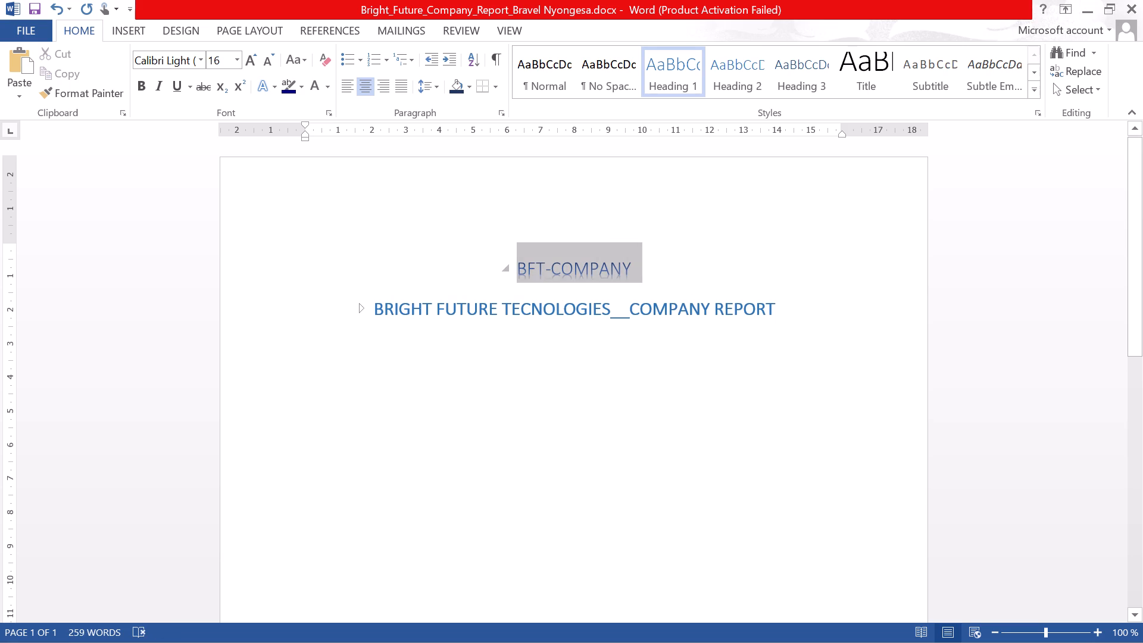
left_click_drag(617, 249, 635, 251)
left_click(530, 73)
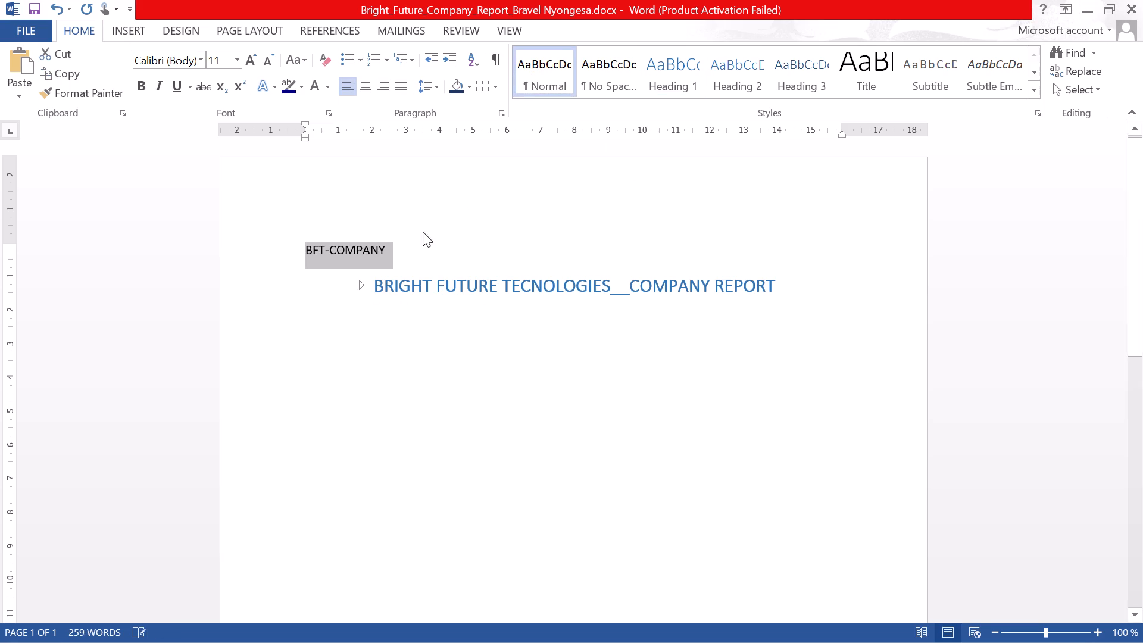
Format the BFT-COMPANY text with the blue reflected text effect, 14 pt size and bold.
left_click(272, 84)
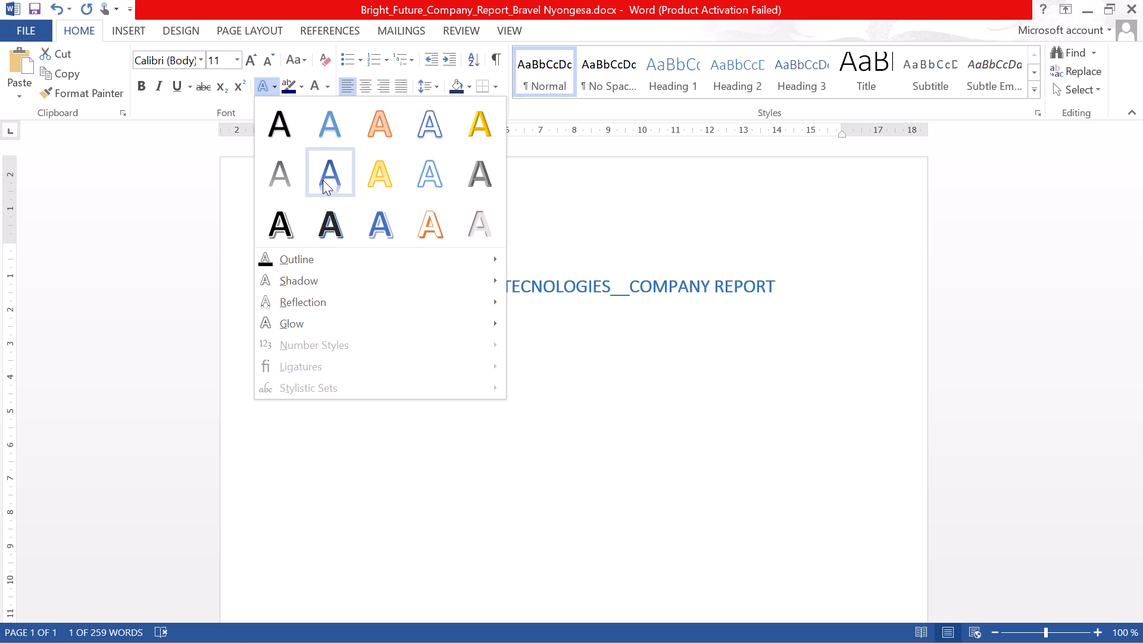
left_click(323, 180)
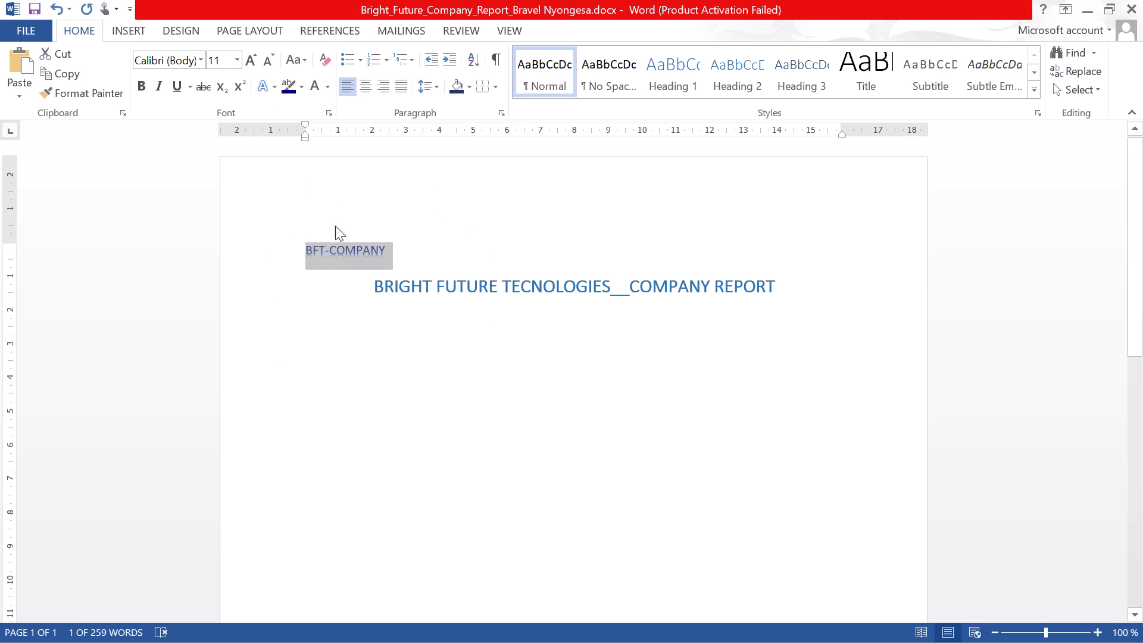
double_click(248, 61)
key("ctrl+b")
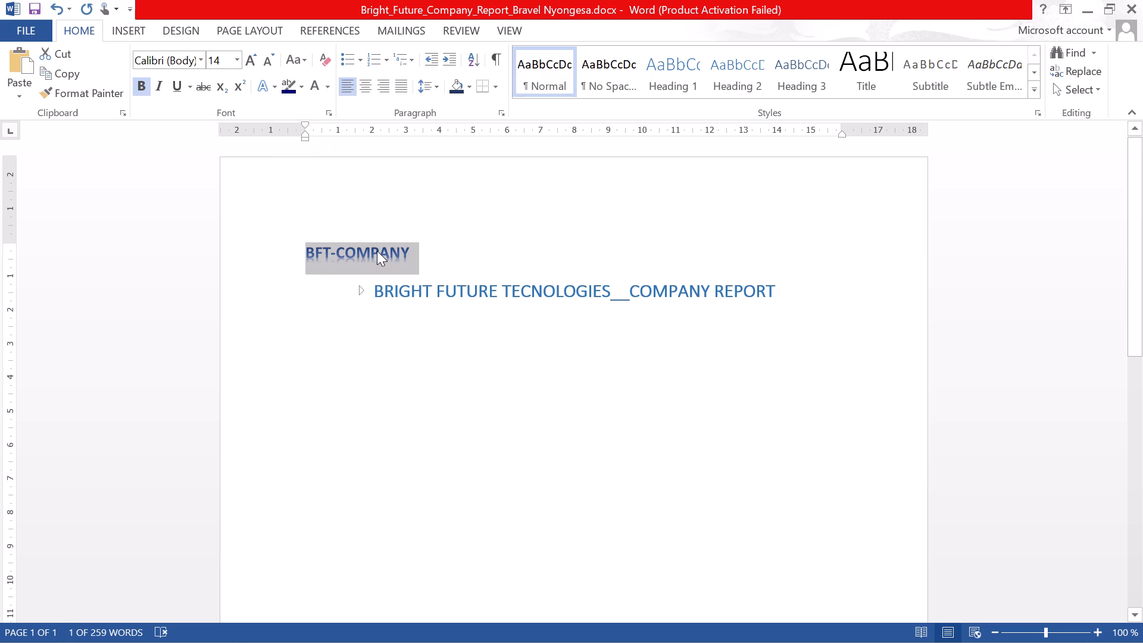
Copy the BFT-COMPANY text and switch to the ChatGPT assignment conversation in Chrome, placing the insertion point in its message box.
key("ctrl+c")
key("alt+Tab")
key("alt+Tab")
key("alt+Tab")
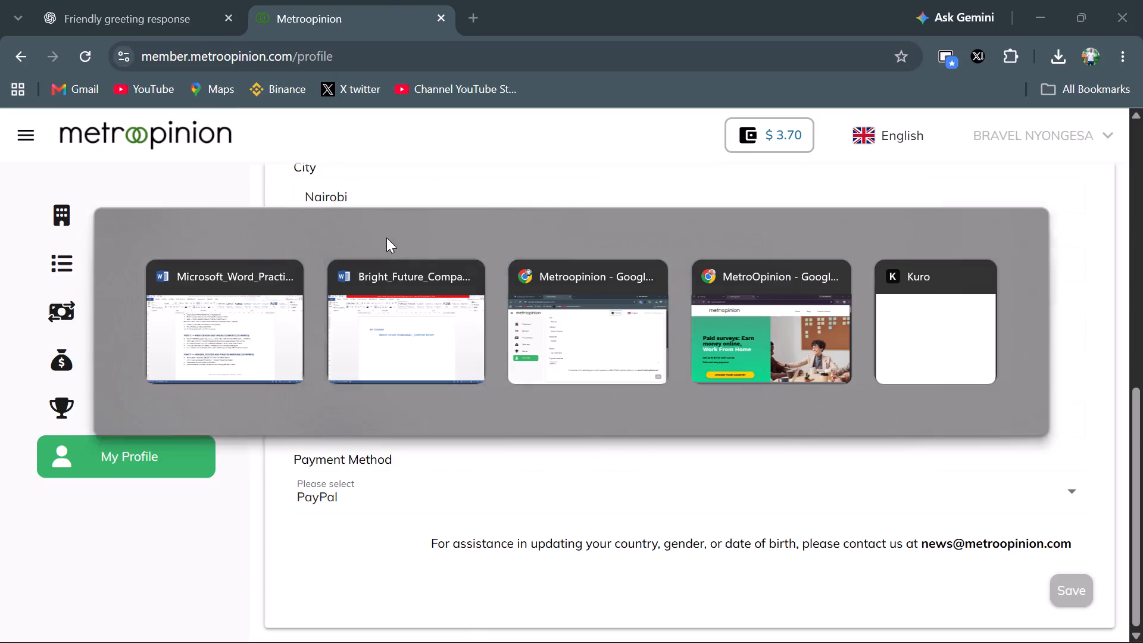
left_click(173, 0)
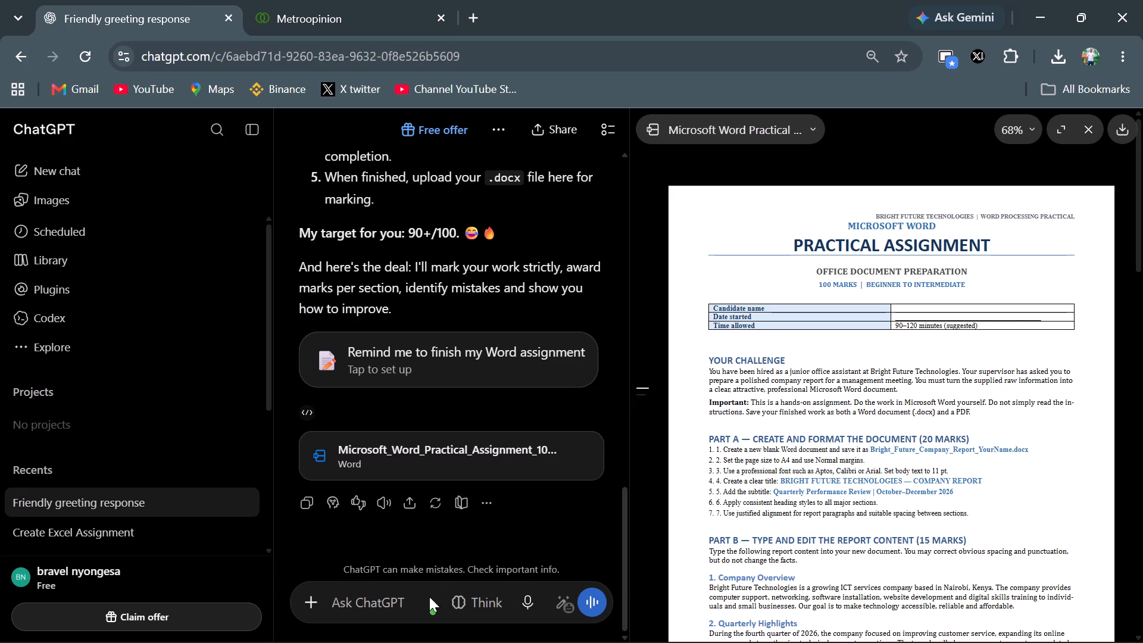
left_click(385, 598)
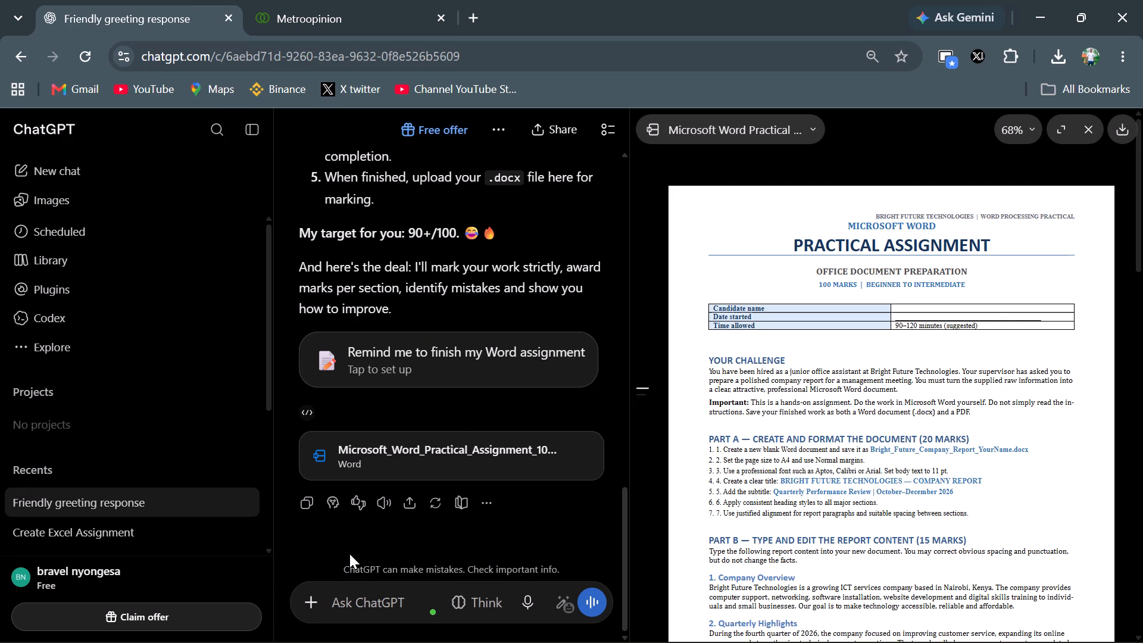